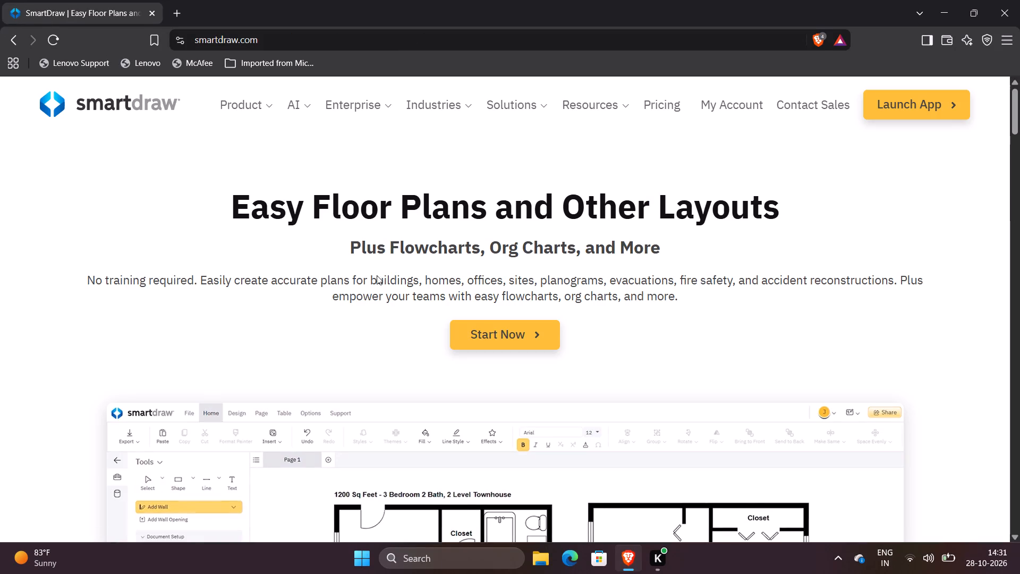
Start a new document from the Living Room Layout template and hide the SmartDraw AI pane.
left_click(487, 341)
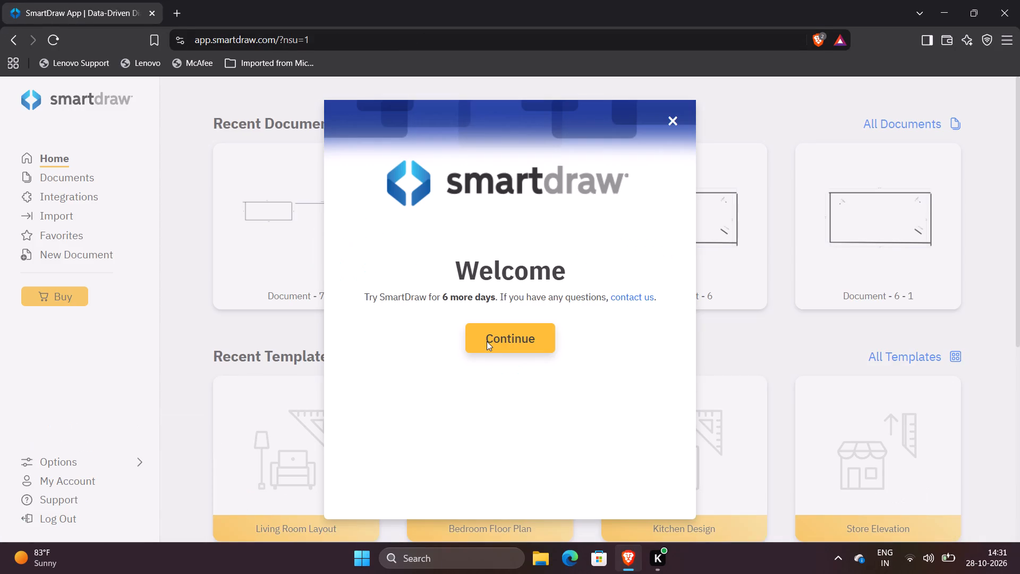
left_click(674, 121)
scroll(547, 310, "down", 2)
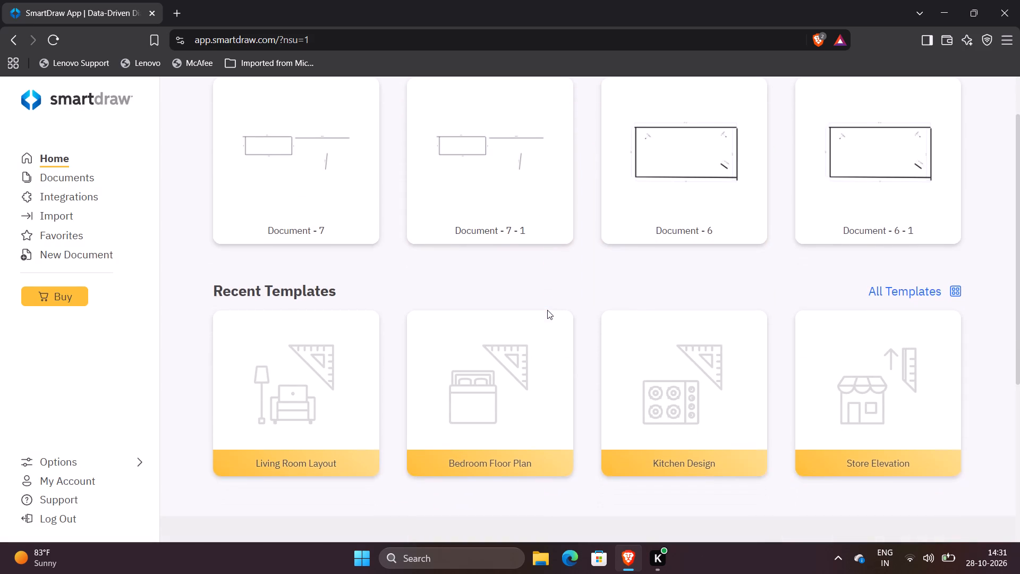
scroll(547, 310, "down", 2)
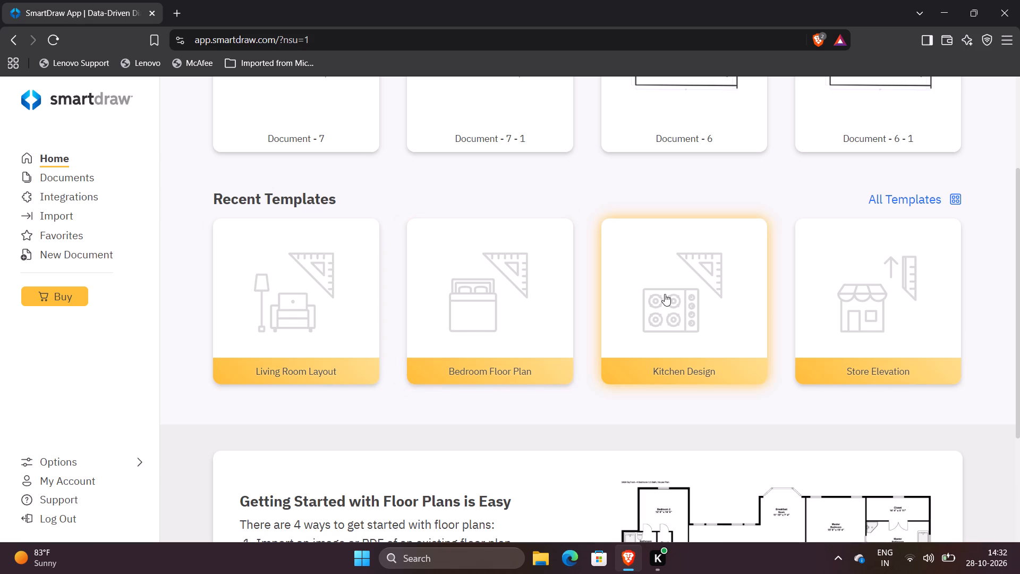
left_click(367, 275)
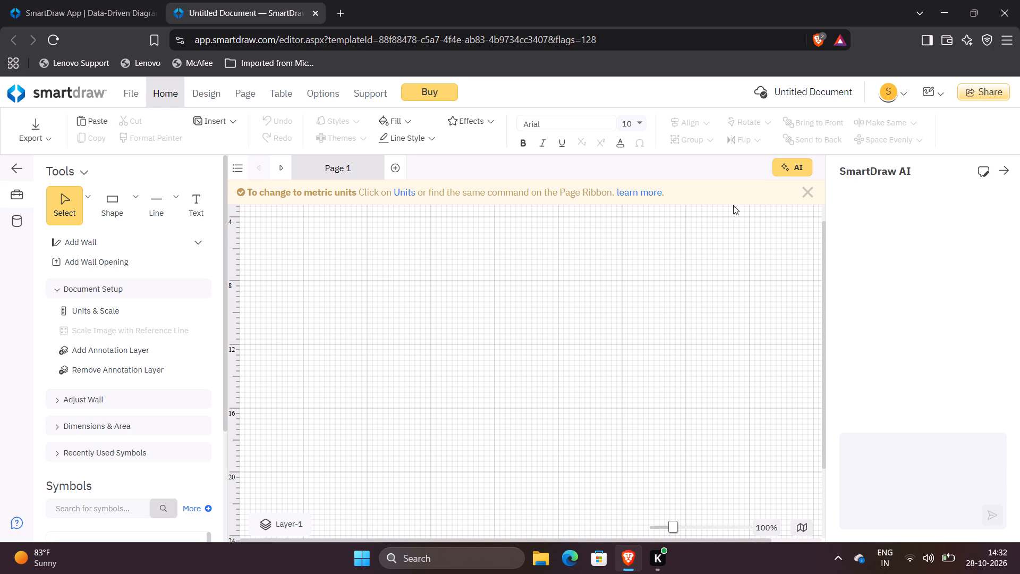
left_click(1005, 167)
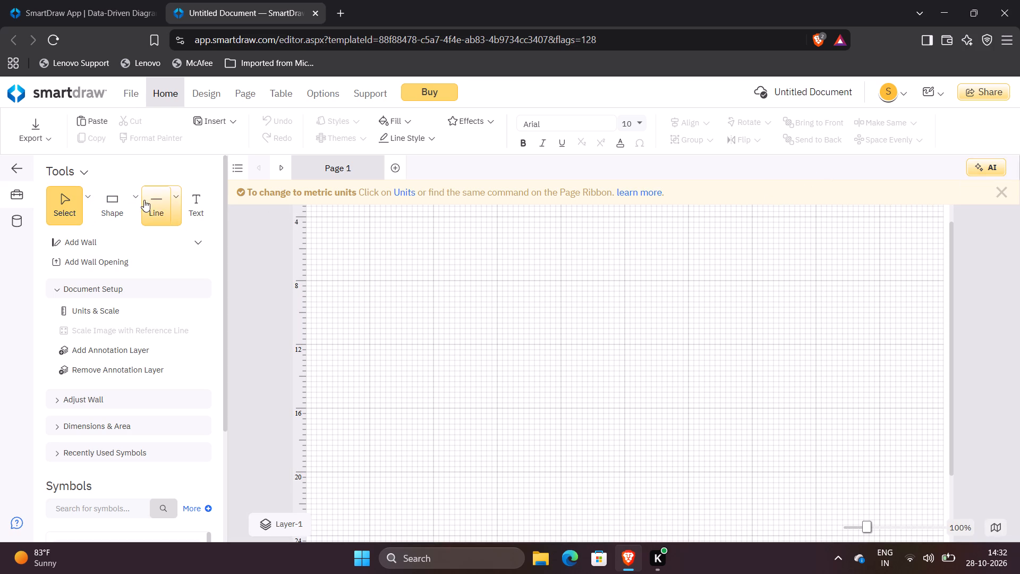
Draw a horizontal line about 46' 8" long near the top of the page as the room's upper edge.
left_click(158, 201)
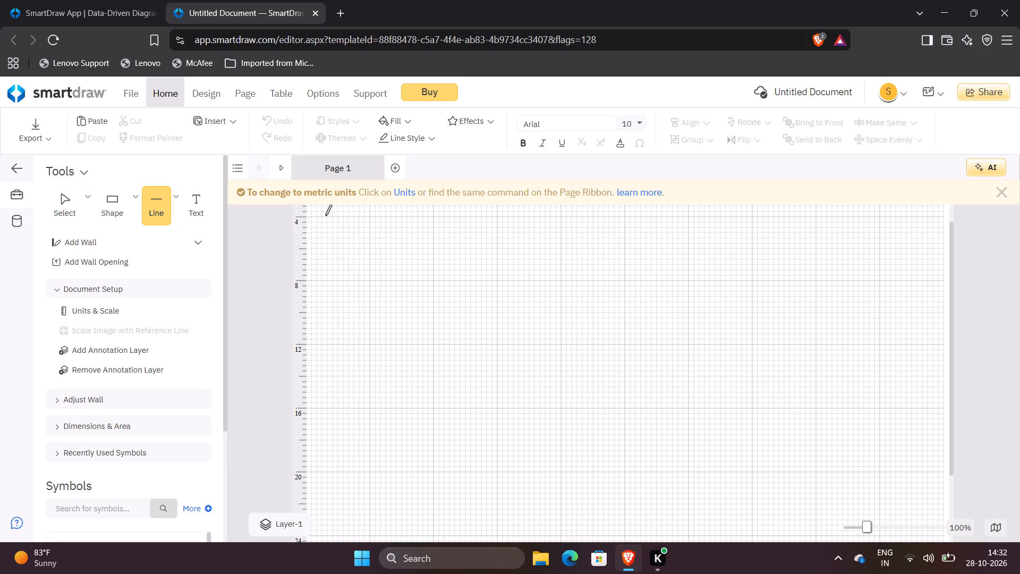
scroll(317, 214, "up", 1)
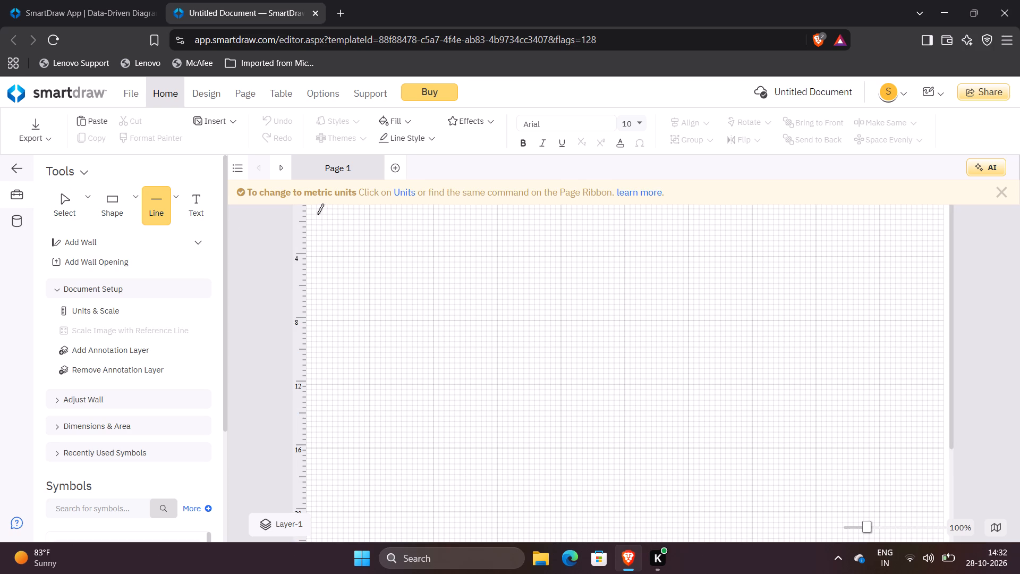
left_click_drag(317, 214, 561, 218)
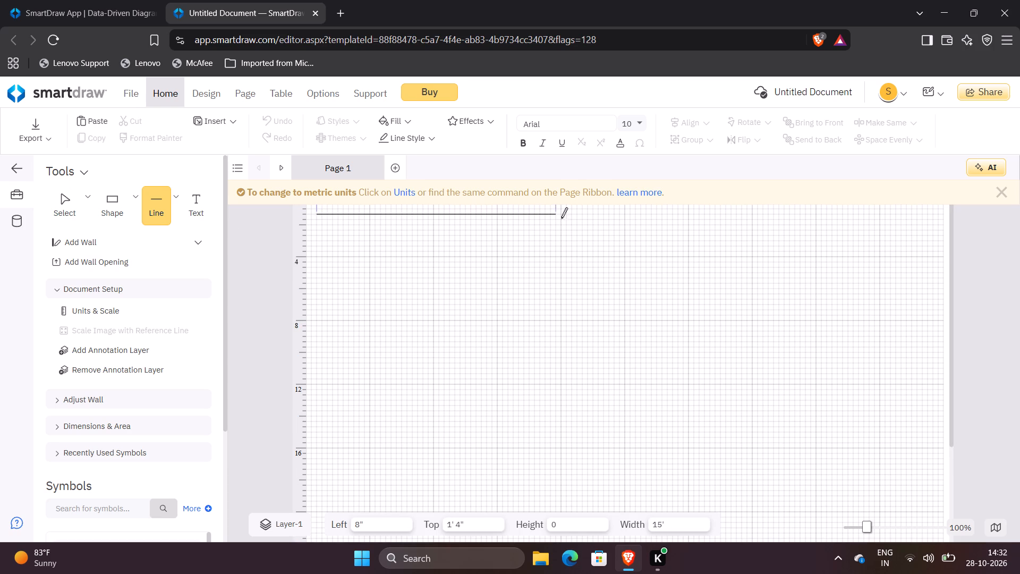
left_click_drag(561, 218, 775, 219)
left_click_drag(775, 219, 908, 222)
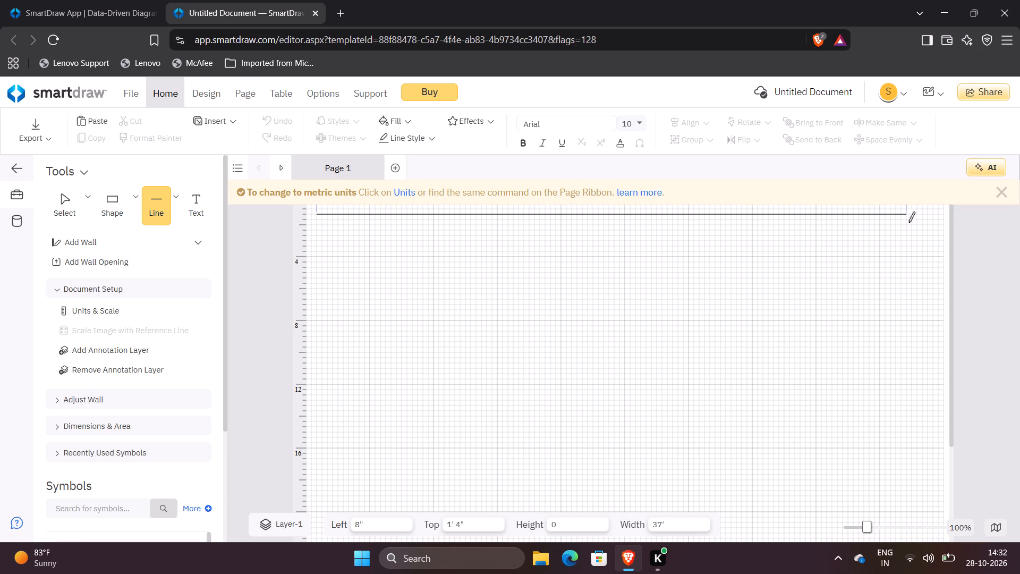
left_click_drag(908, 222, 917, 224)
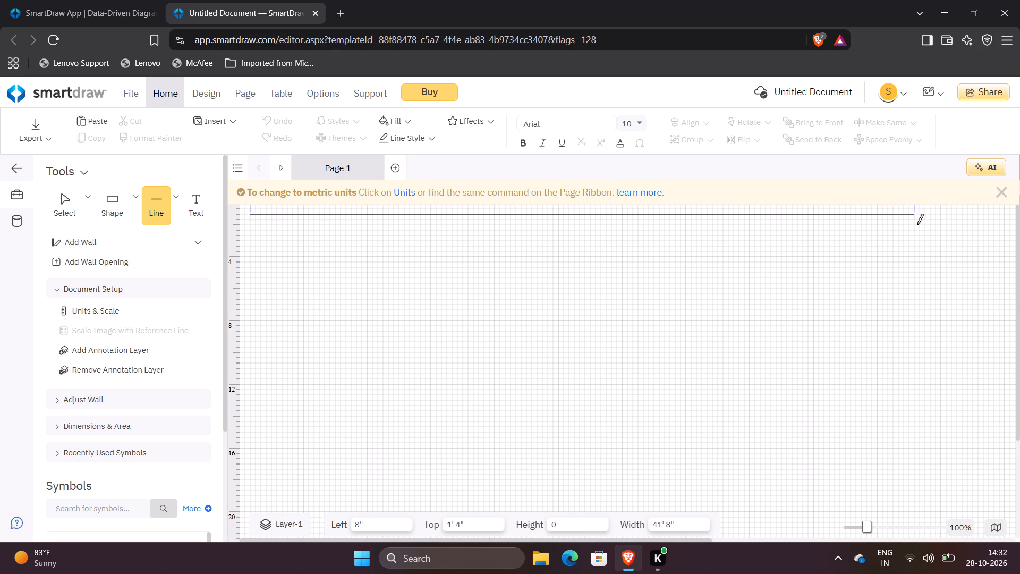
left_click_drag(917, 224, 937, 225)
left_click_drag(937, 225, 997, 223)
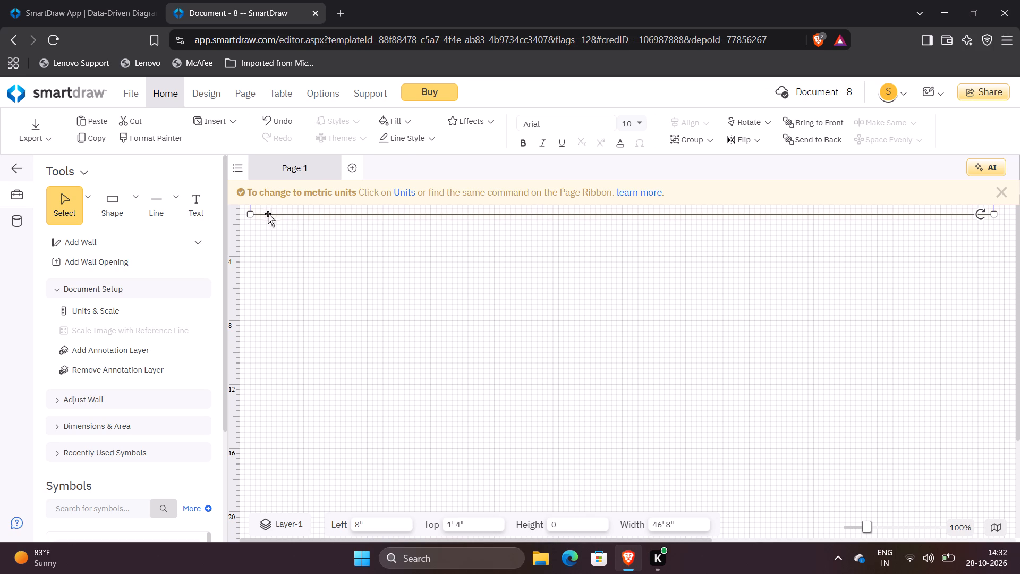
Draw a vertical line about 21' 8" long down from the upper edge's left end as the room's left side.
left_click_drag(250, 215, 249, 227)
left_click(170, 213)
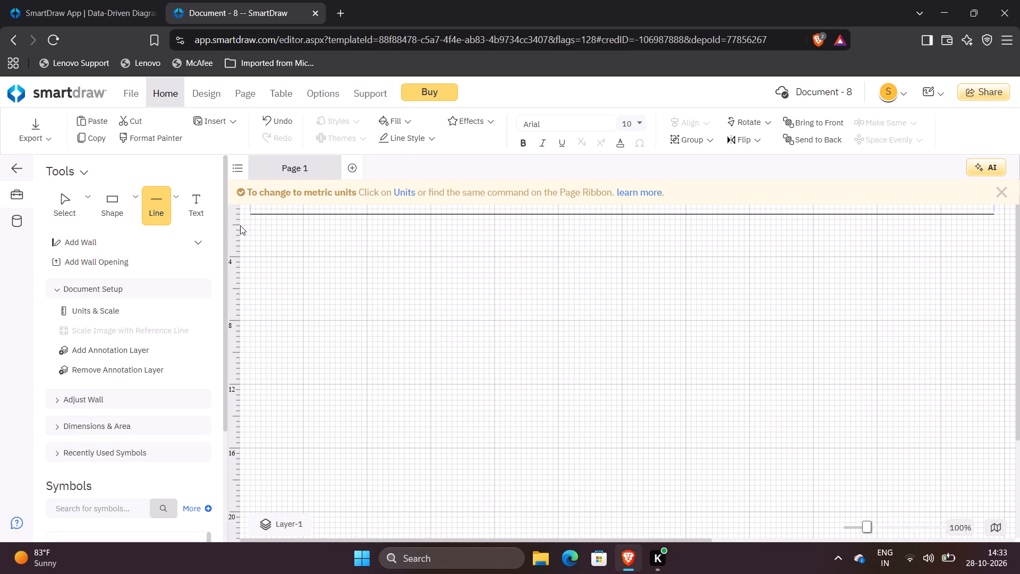
left_click_drag(249, 214, 249, 400)
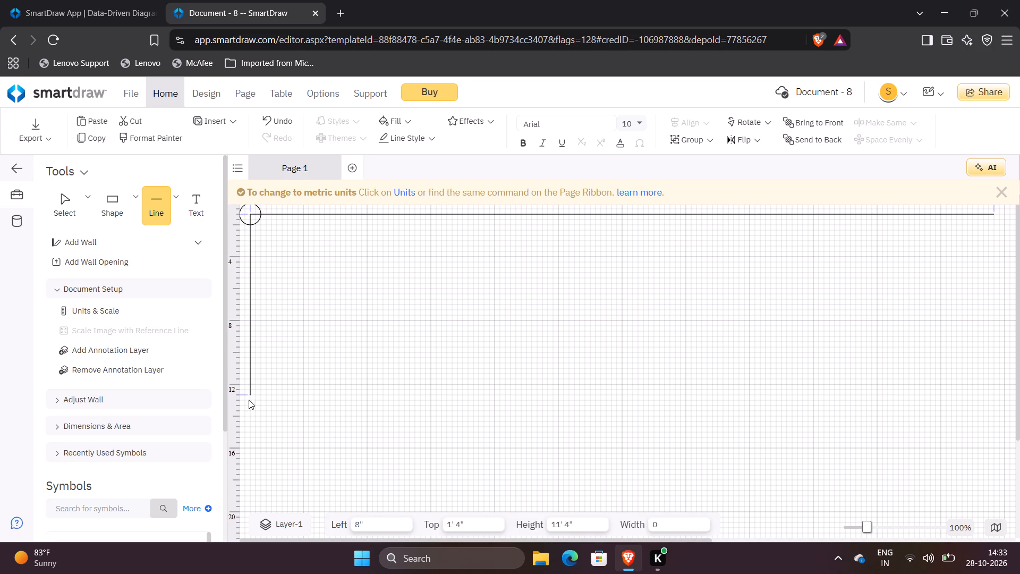
left_click_drag(249, 400, 251, 536)
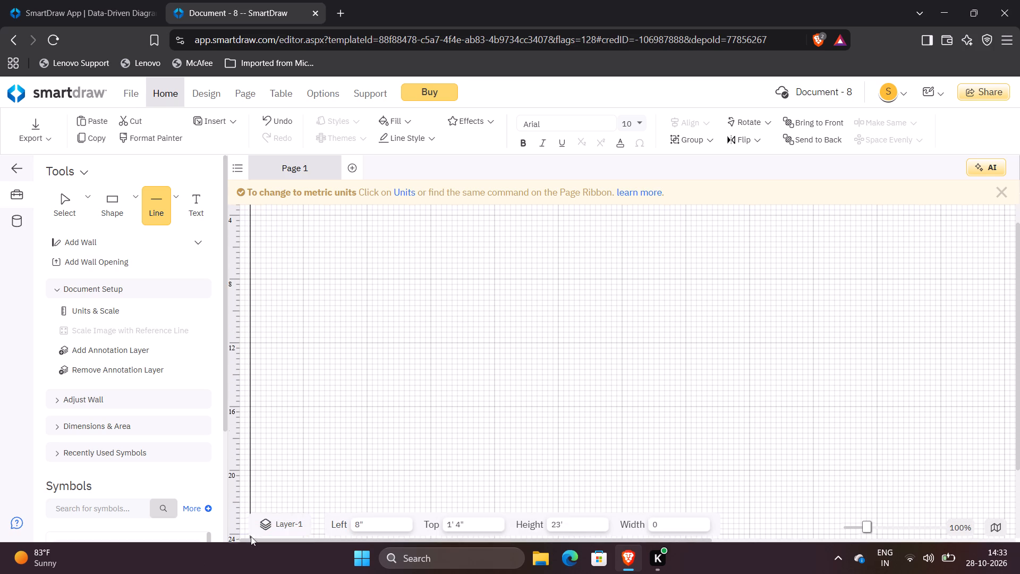
left_click_drag(251, 536, 246, 520)
left_click_drag(246, 520, 248, 517)
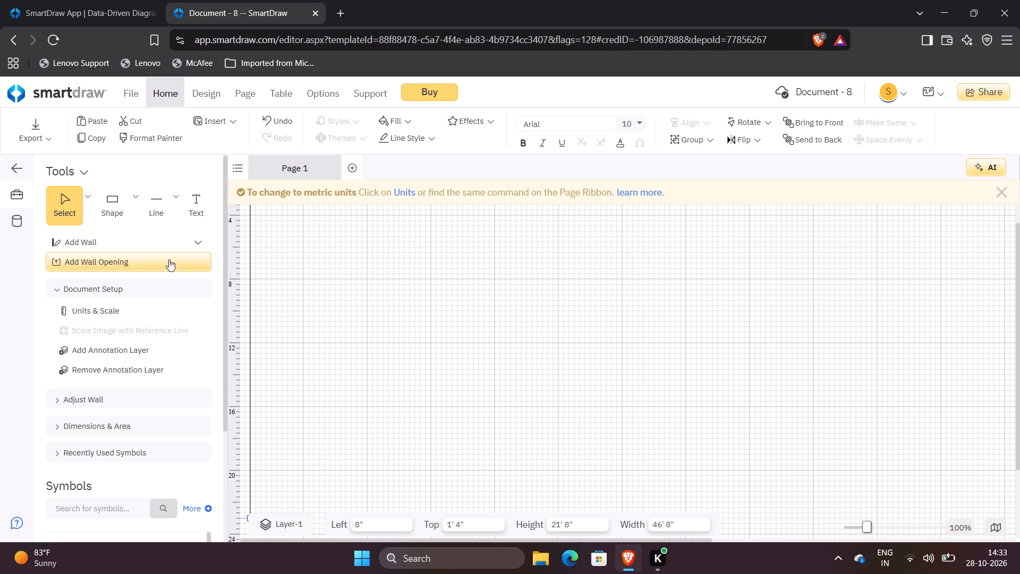
Draw a vertical line about 20' 4" long down from the upper edge's right end as the room's right side.
left_click(161, 201)
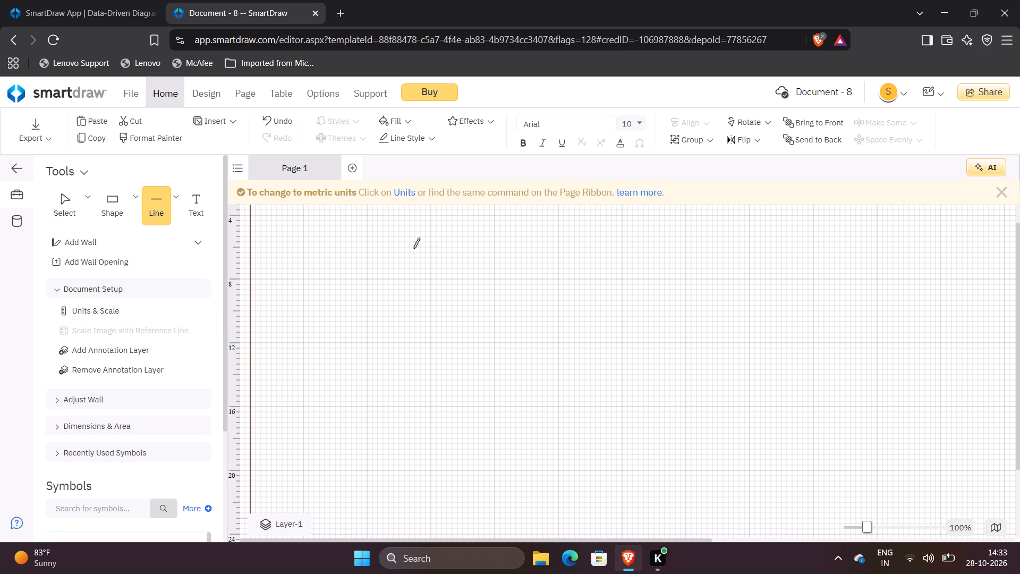
scroll(449, 273, "up", 2)
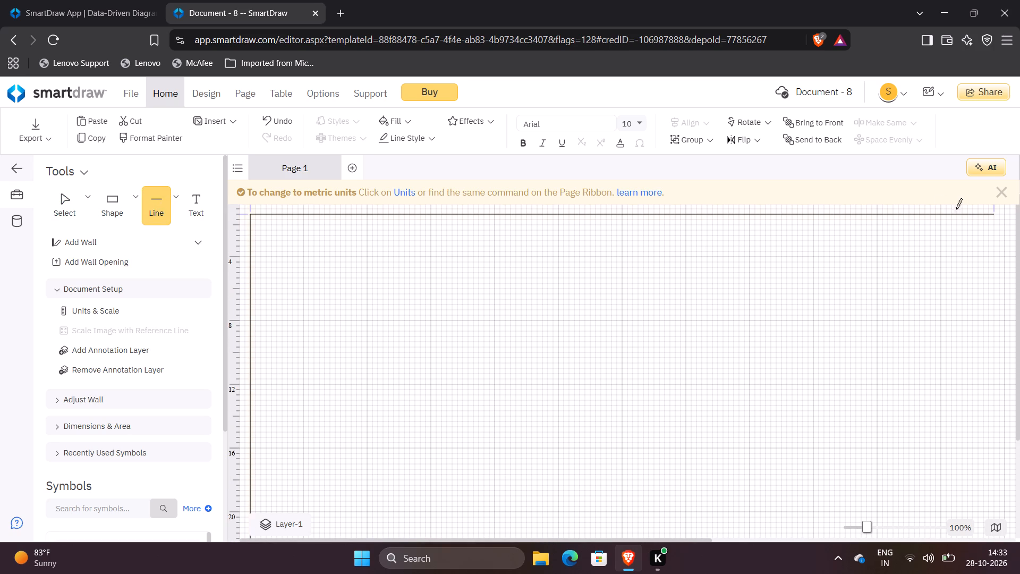
left_click_drag(993, 216, 996, 260)
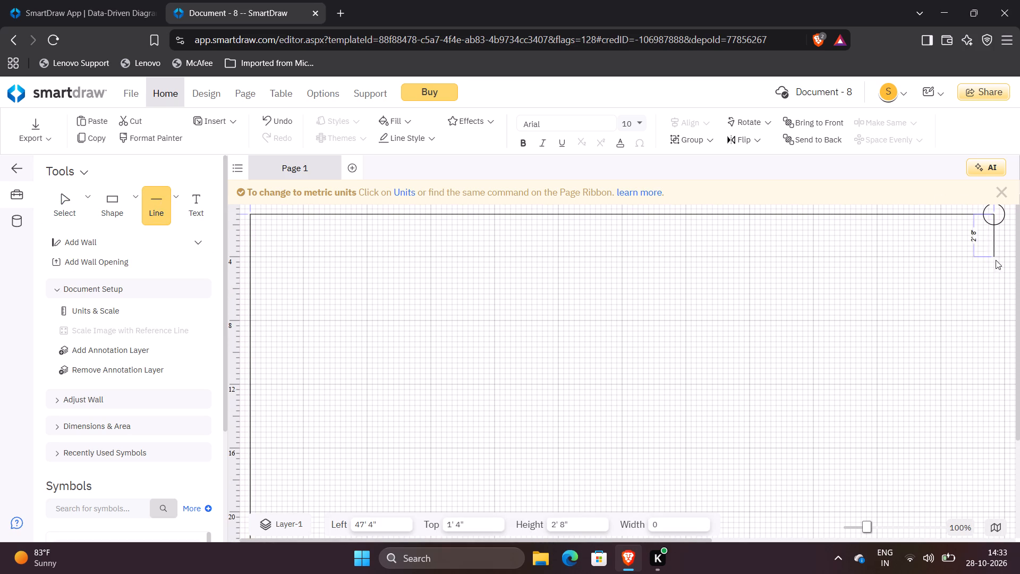
left_click_drag(996, 260, 999, 406)
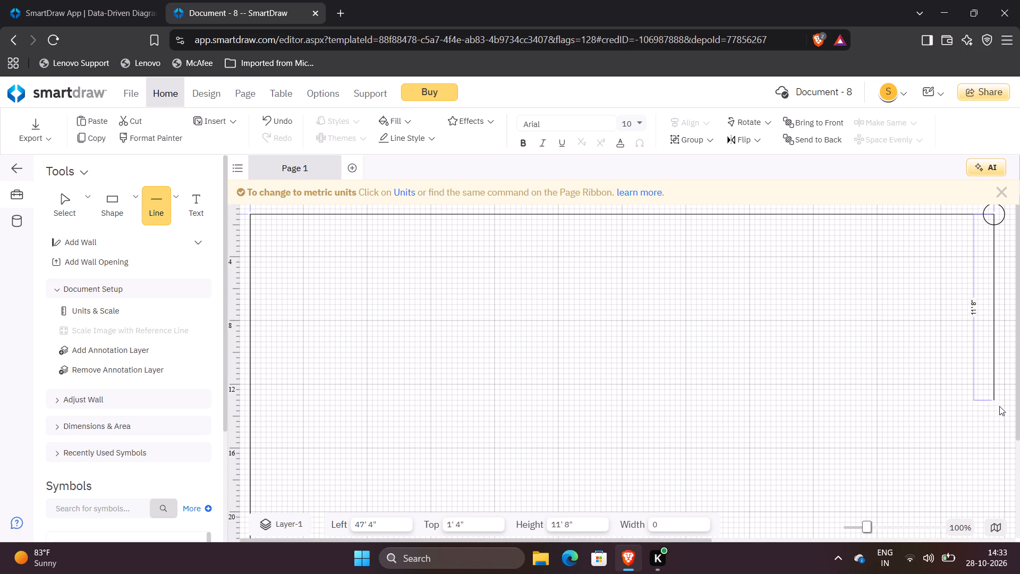
left_click_drag(999, 406, 1005, 550)
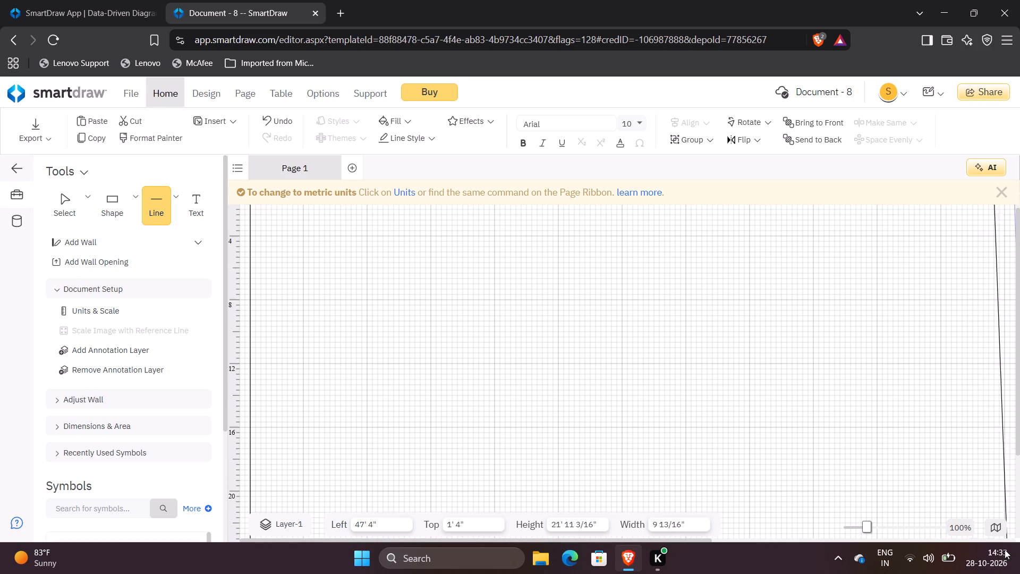
left_click_drag(1005, 550, 993, 498)
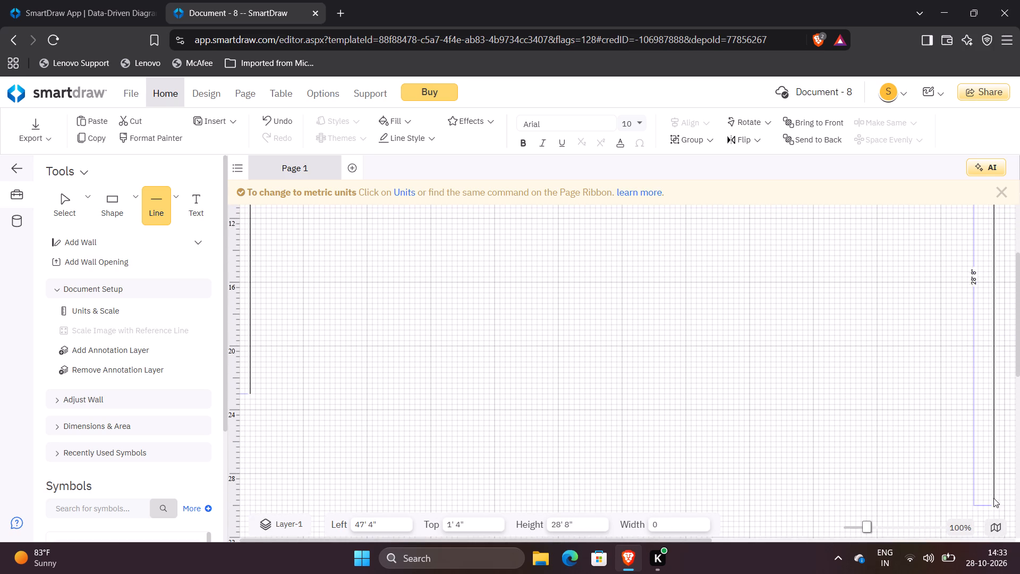
left_click_drag(993, 498, 1000, 350)
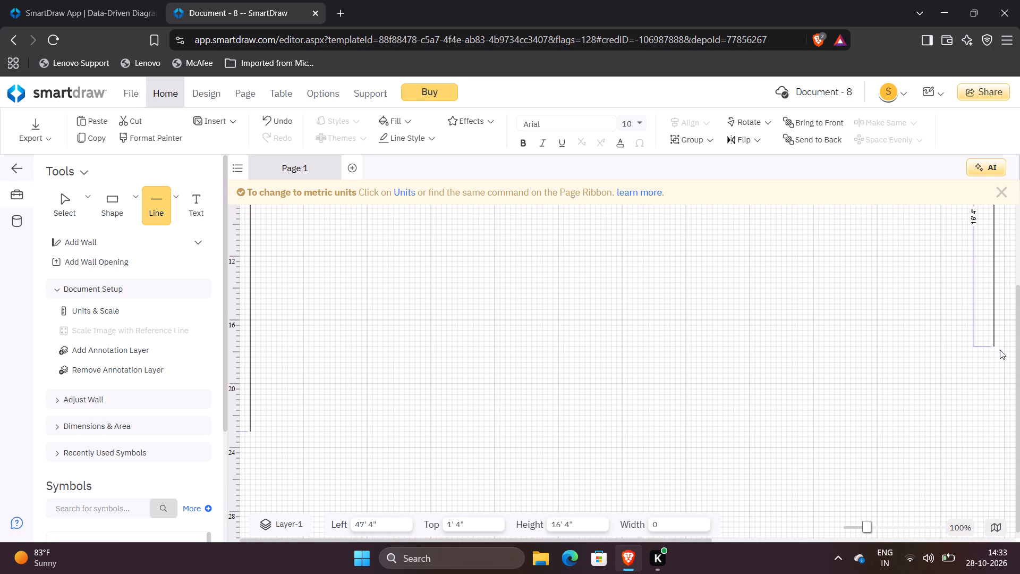
left_click_drag(1000, 350, 1005, 363)
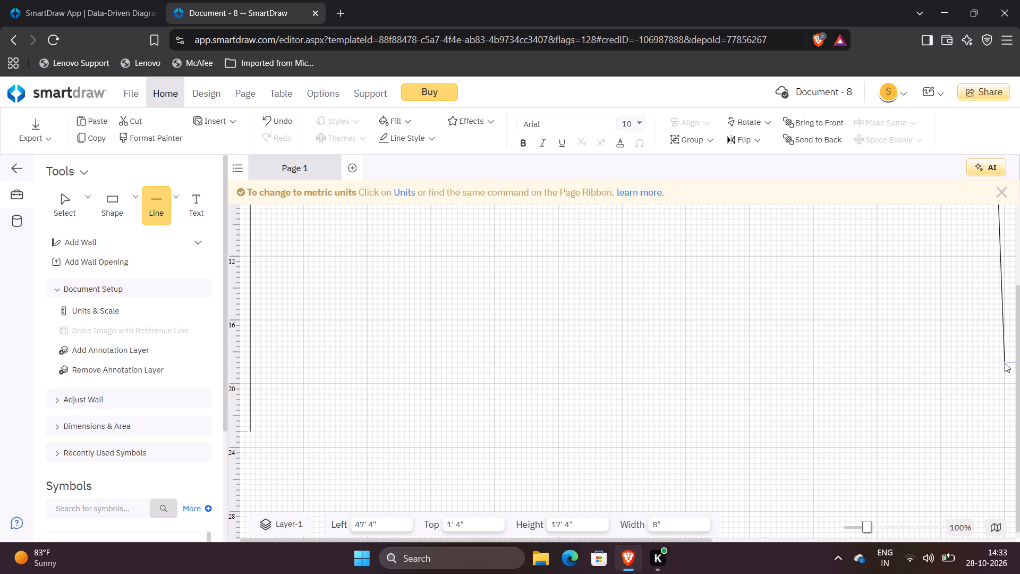
left_click_drag(1005, 363, 1001, 381)
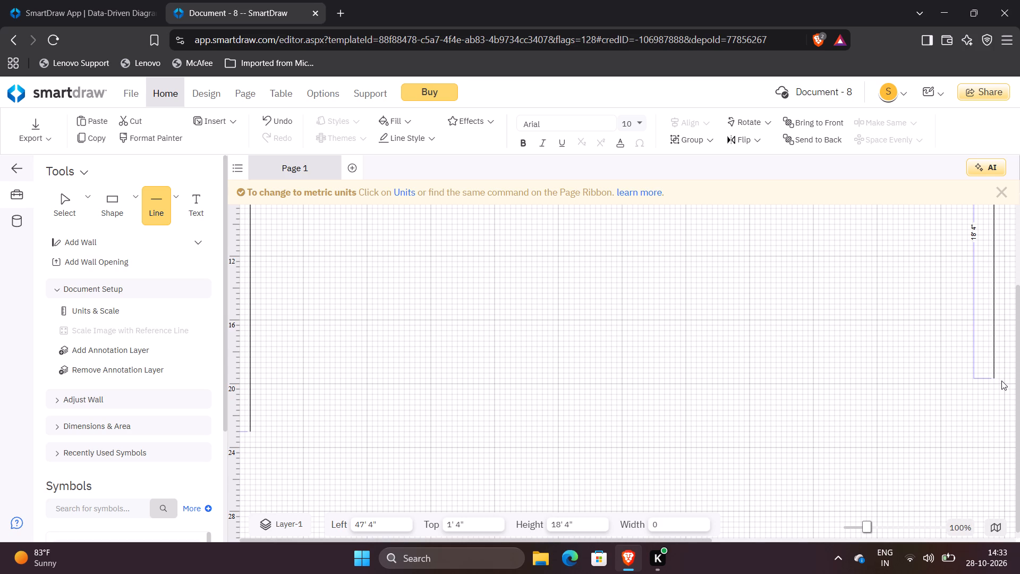
left_click_drag(1001, 381, 1002, 386)
left_click_drag(1002, 386, 1006, 417)
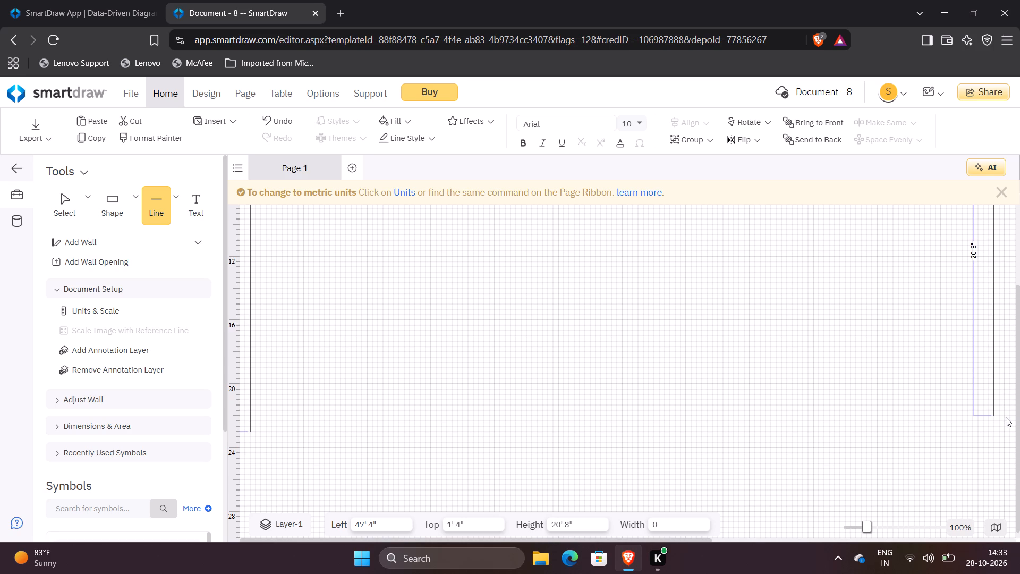
left_click_drag(1006, 417, 1004, 411)
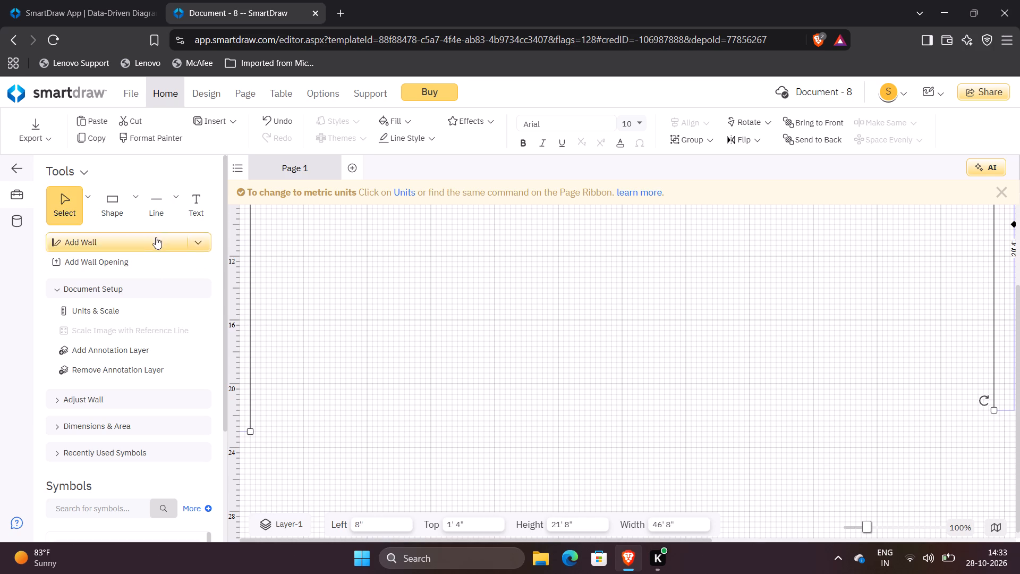
Draw a horizontal line about 46' 8" long from the left side's lower end as the room's lower edge.
left_click(160, 221)
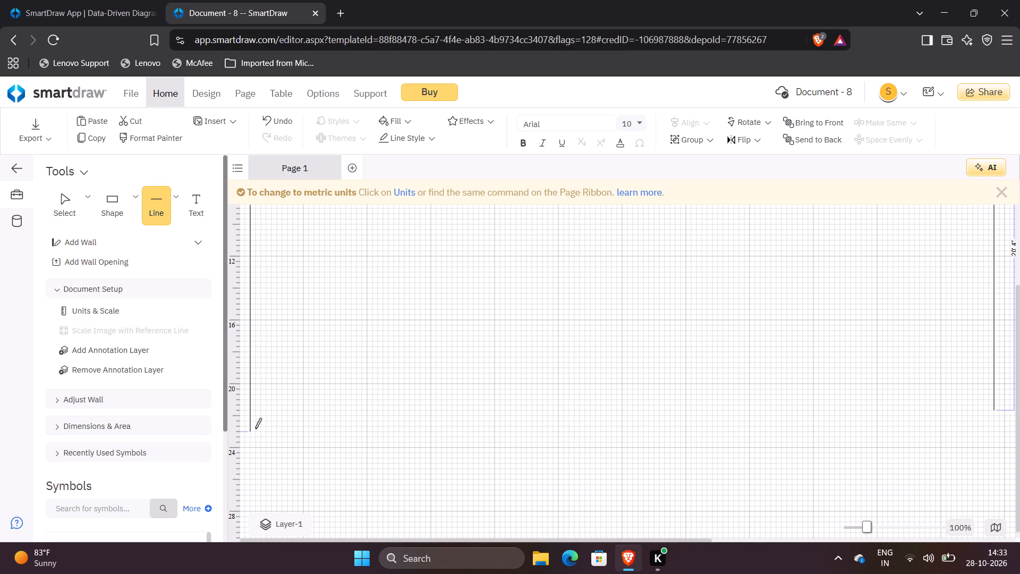
left_click_drag(254, 434, 294, 440)
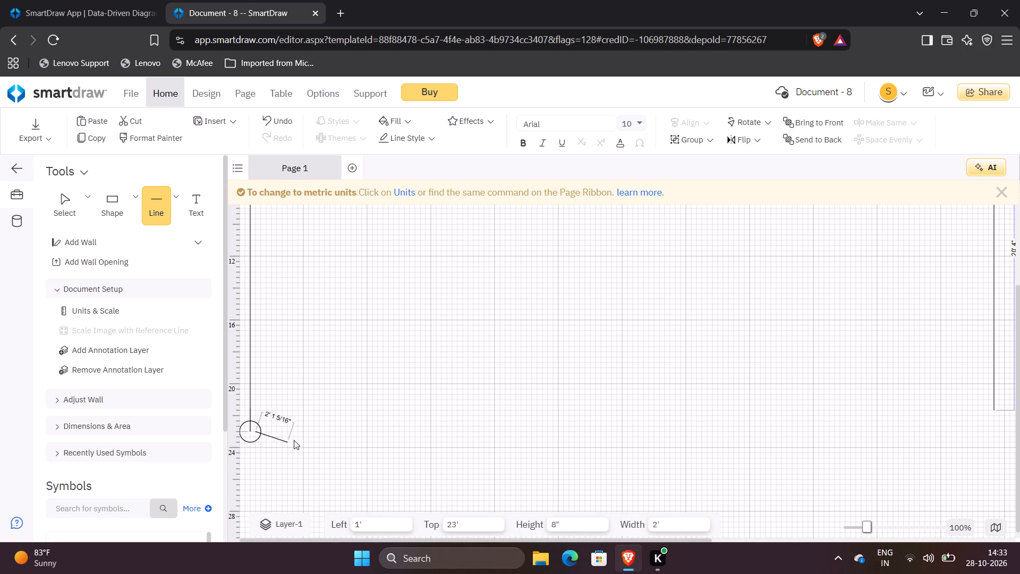
left_click_drag(294, 440, 552, 439)
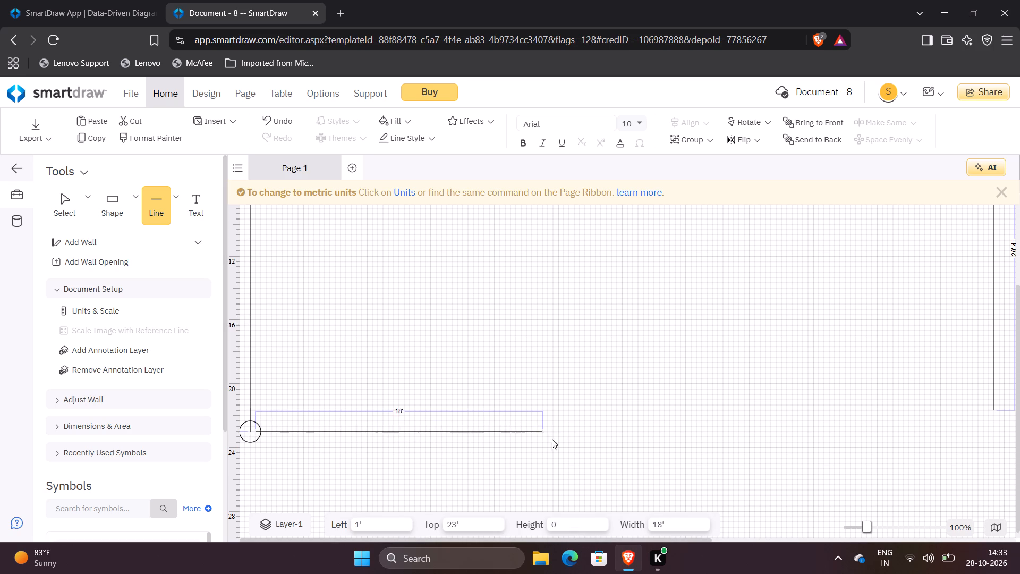
left_click_drag(552, 439, 769, 439)
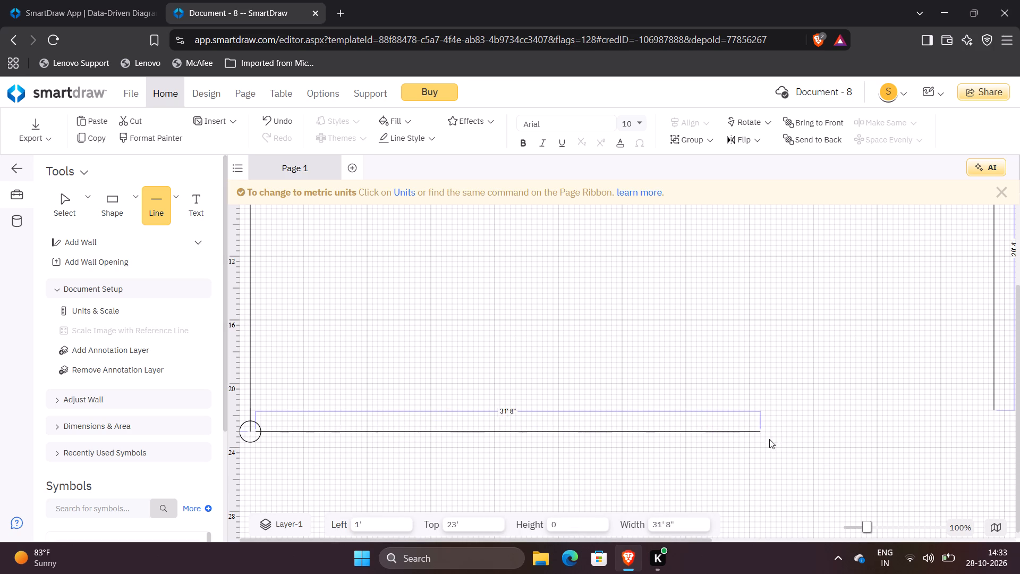
left_click_drag(769, 439, 986, 439)
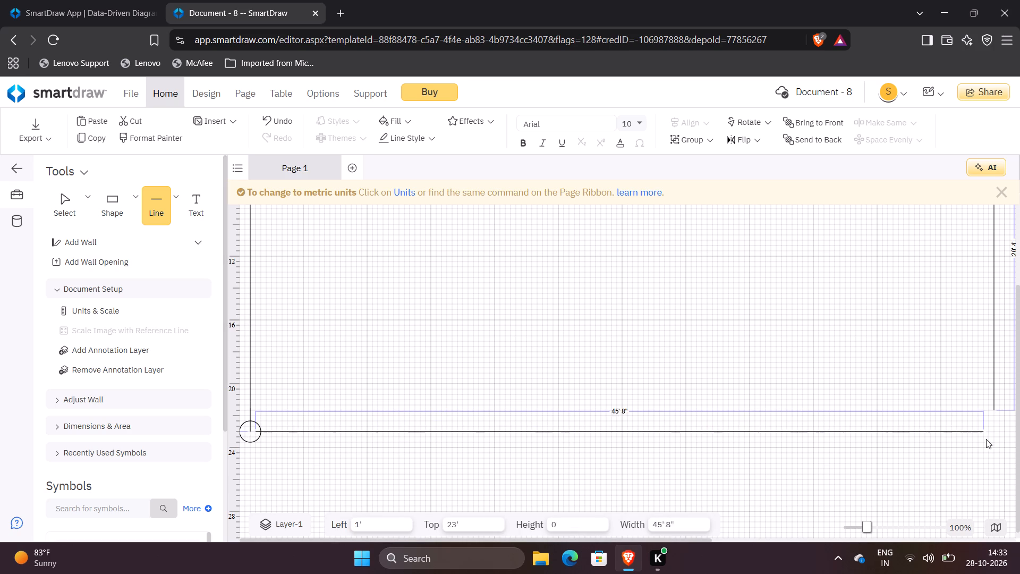
left_click_drag(986, 439, 978, 438)
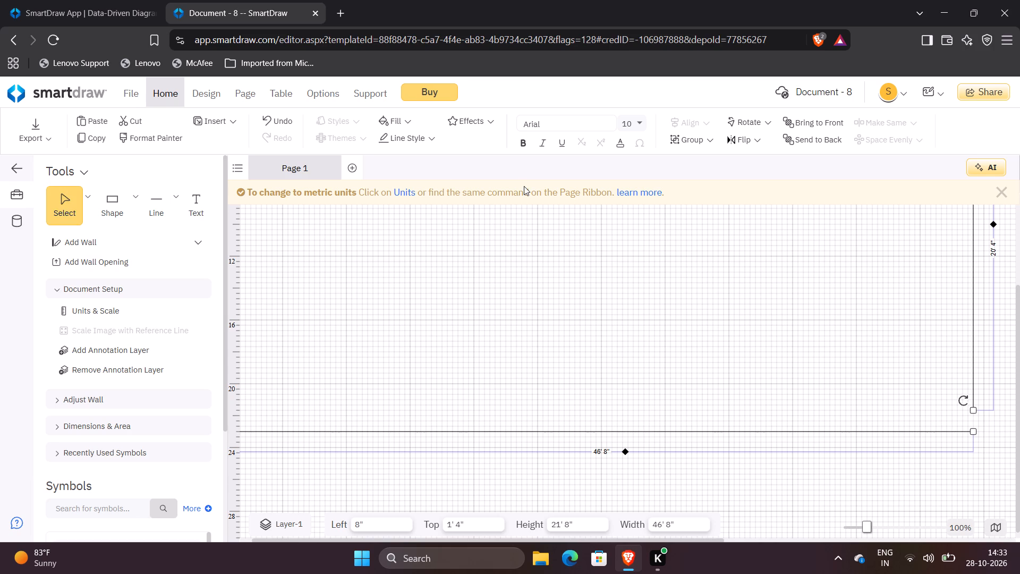
left_click(270, 242)
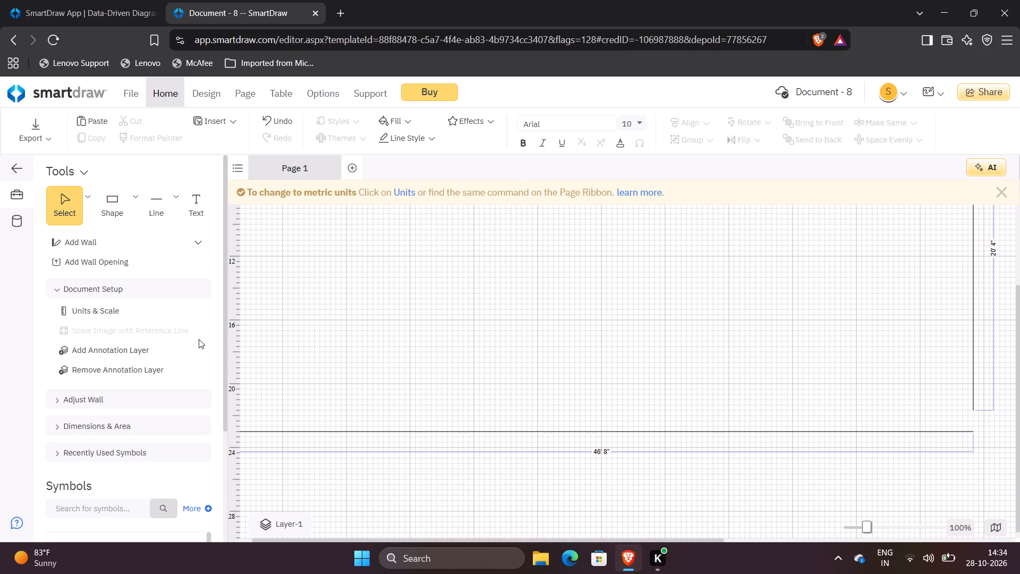
Add the circular door symbol with a cross from the Doors & Windows symbols inside the room.
scroll(157, 352, "down", 2)
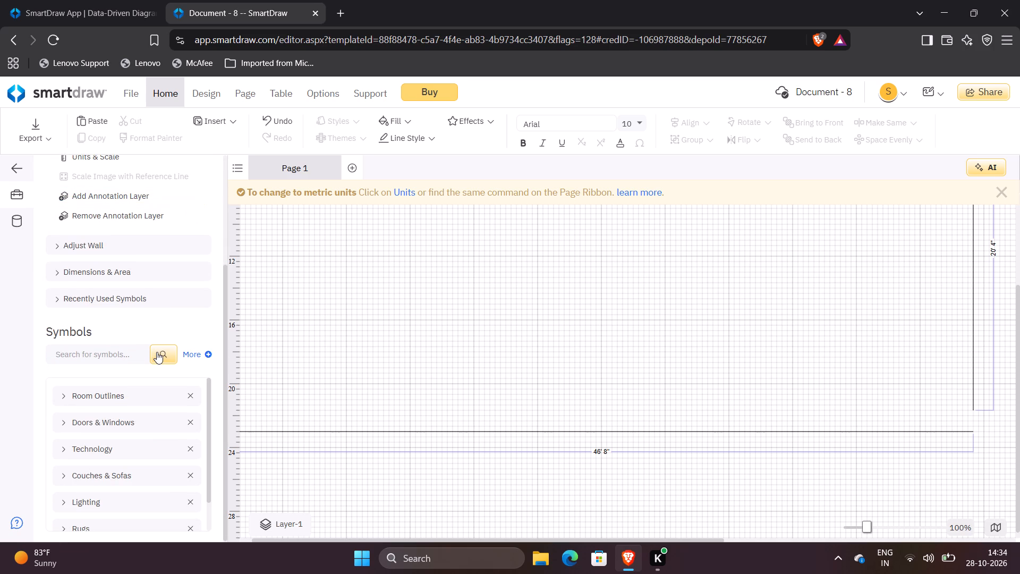
scroll(157, 352, "down", 2)
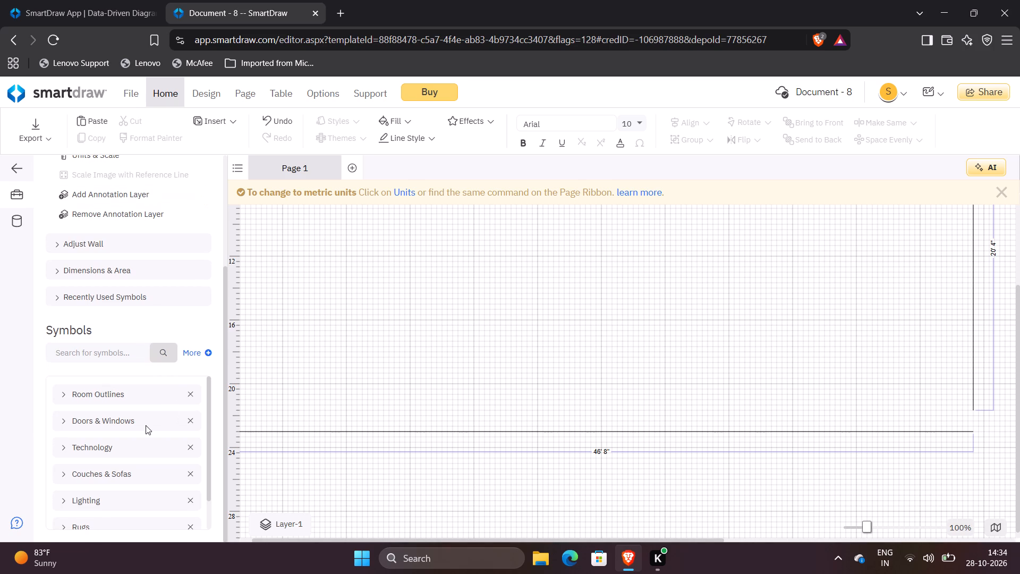
left_click(94, 421)
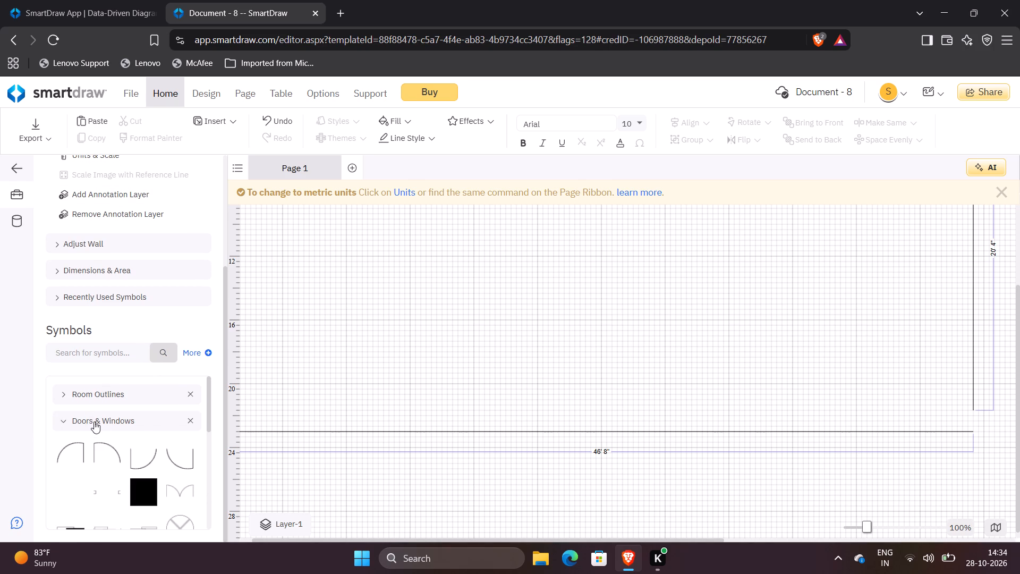
scroll(129, 466, "down", 2)
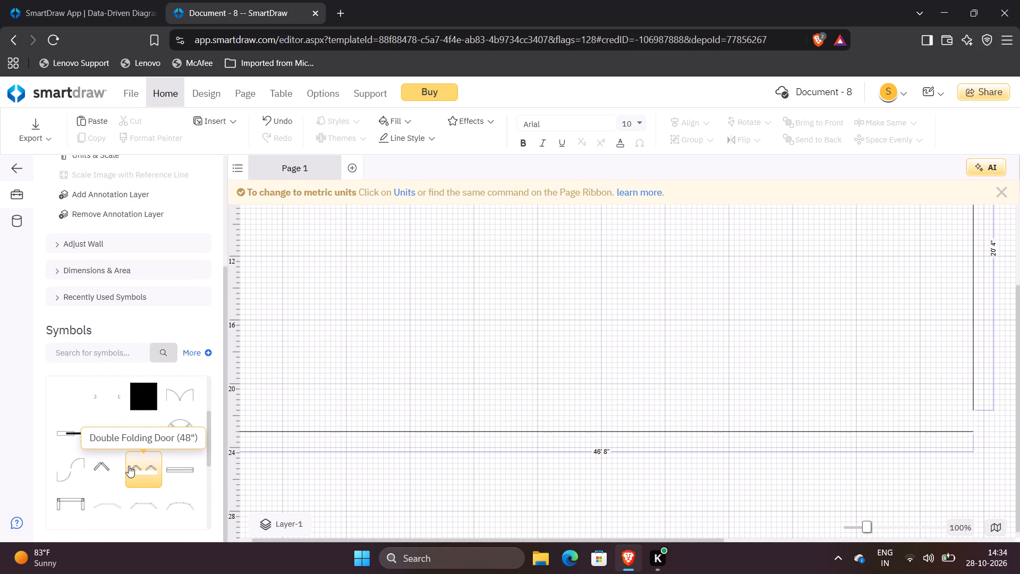
scroll(130, 461, "down", 1)
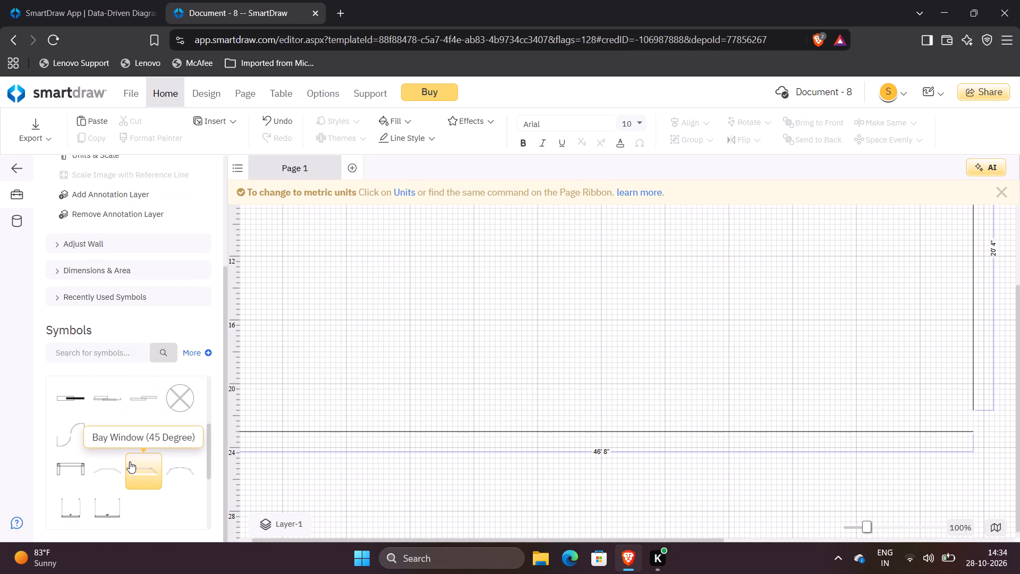
left_click(179, 403)
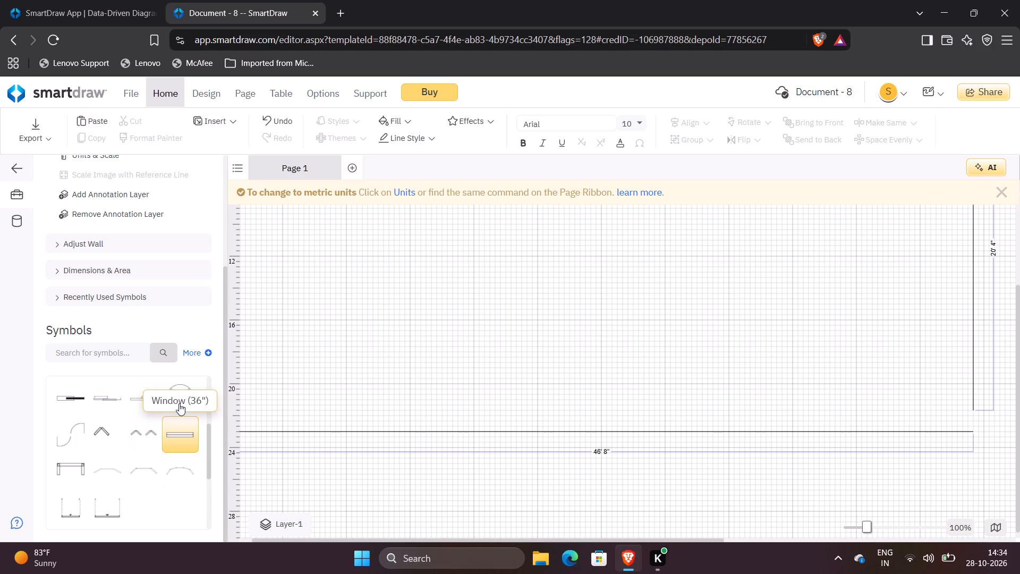
double_click(179, 403)
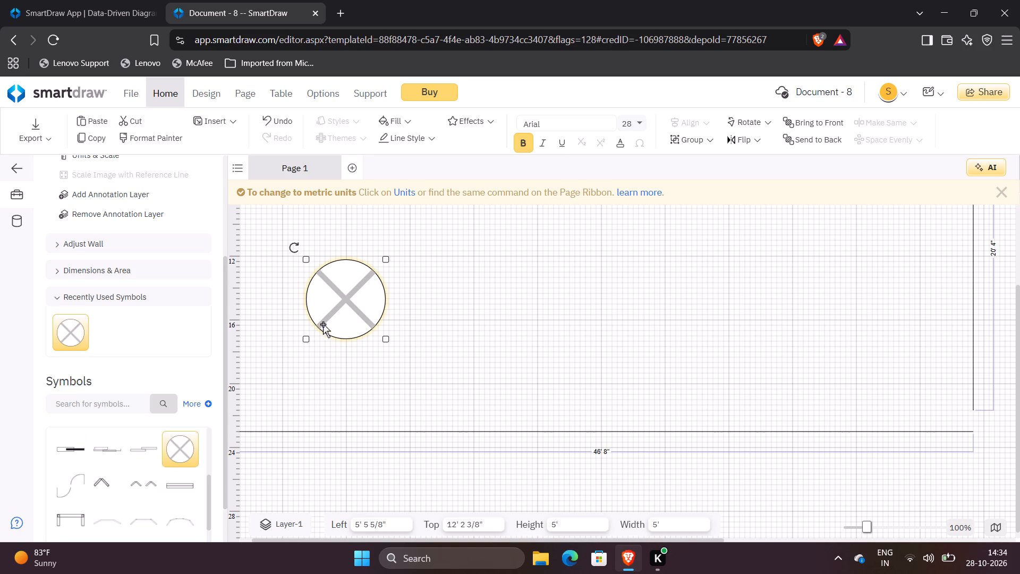
Shrink the crossed-circle symbol to about 4' by 4' and place it over the room's lower-right corner.
left_click_drag(384, 335, 378, 324)
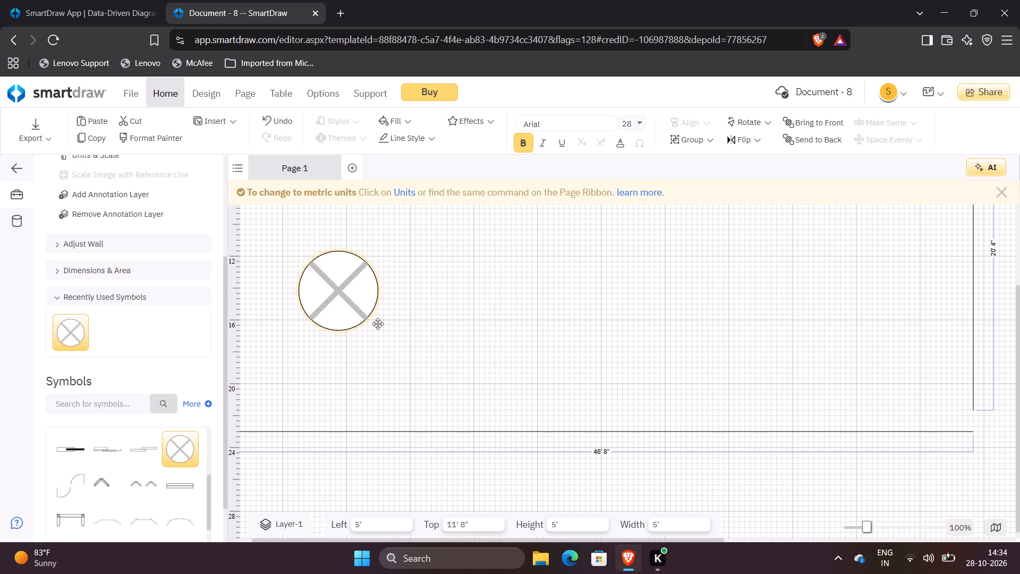
left_click_drag(378, 324, 576, 391)
left_click_drag(567, 342, 846, 398)
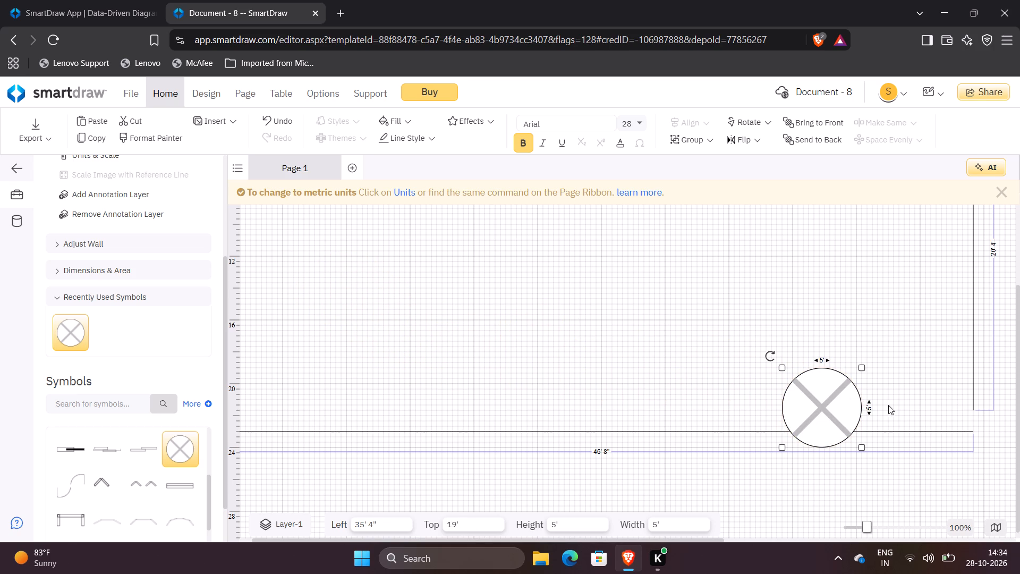
left_click(842, 411)
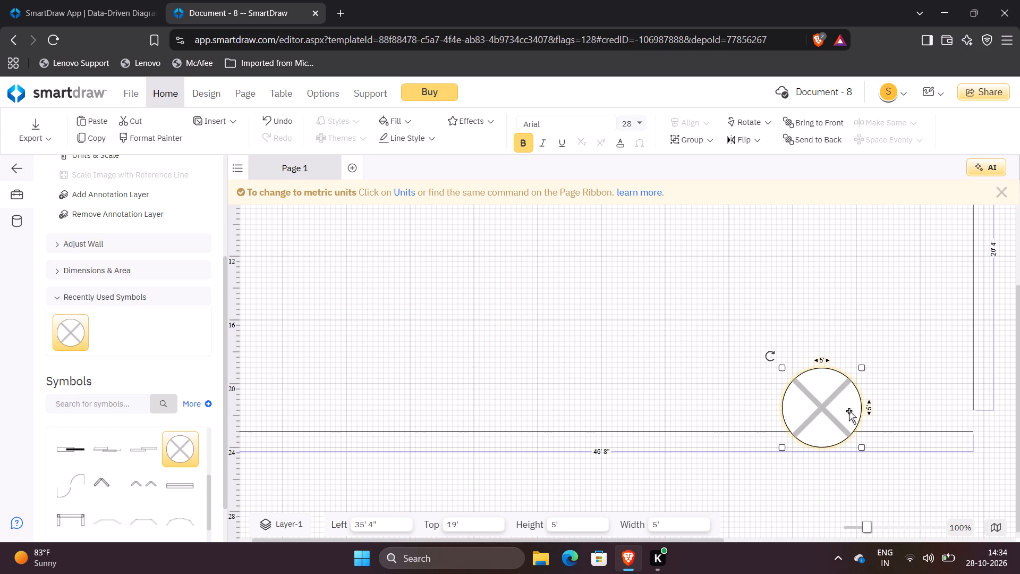
left_click_drag(836, 408, 981, 409)
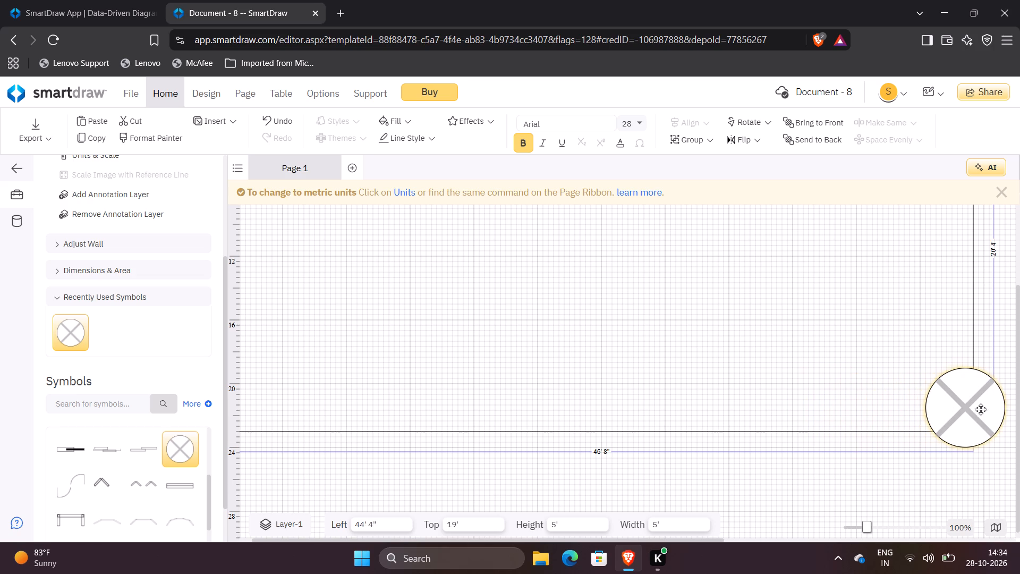
left_click_drag(981, 409, 887, 360)
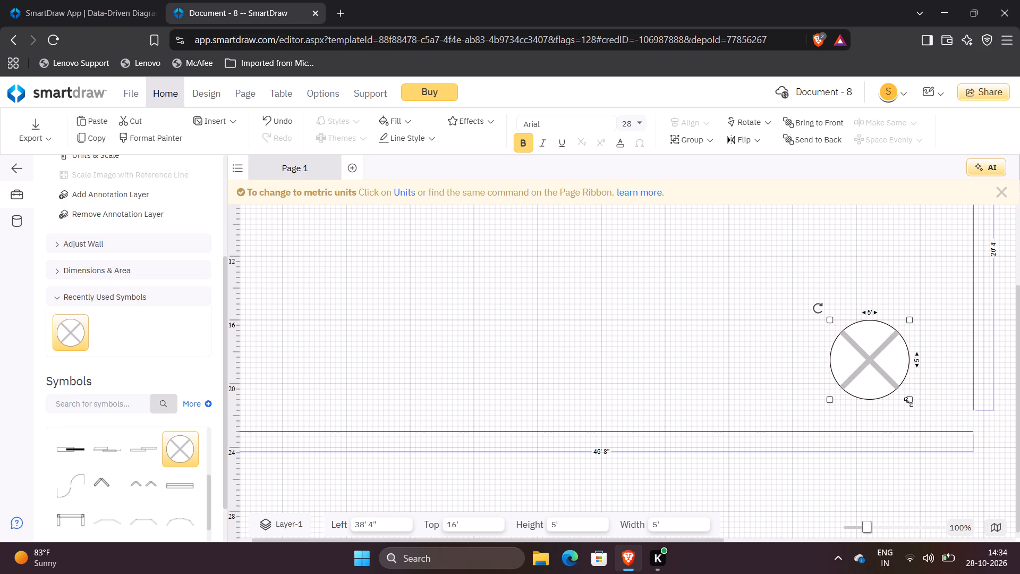
left_click_drag(909, 402, 892, 387)
left_click_drag(855, 369, 866, 375)
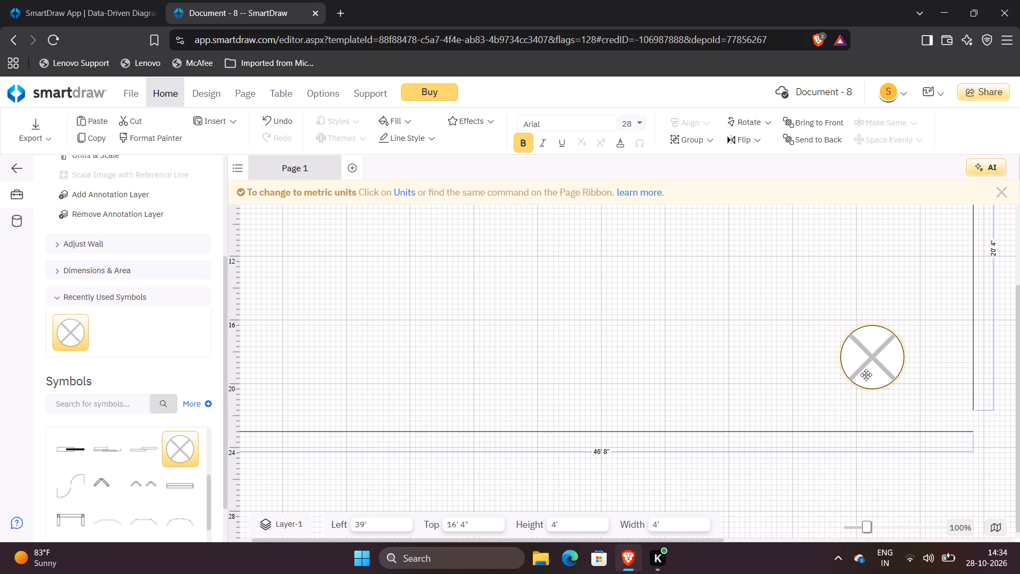
left_click_drag(866, 375, 964, 434)
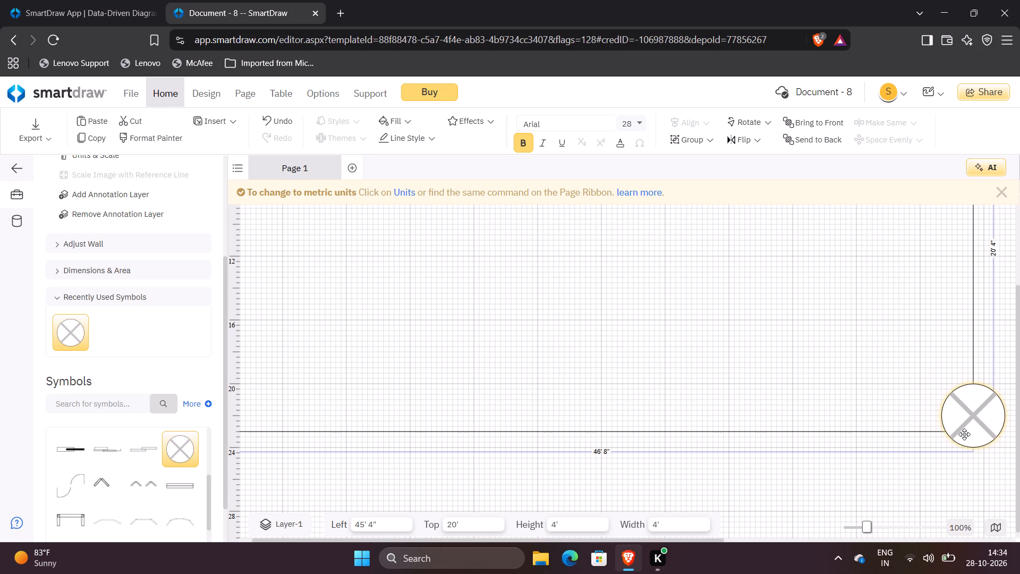
left_click_drag(964, 434, 964, 436)
left_click(798, 348)
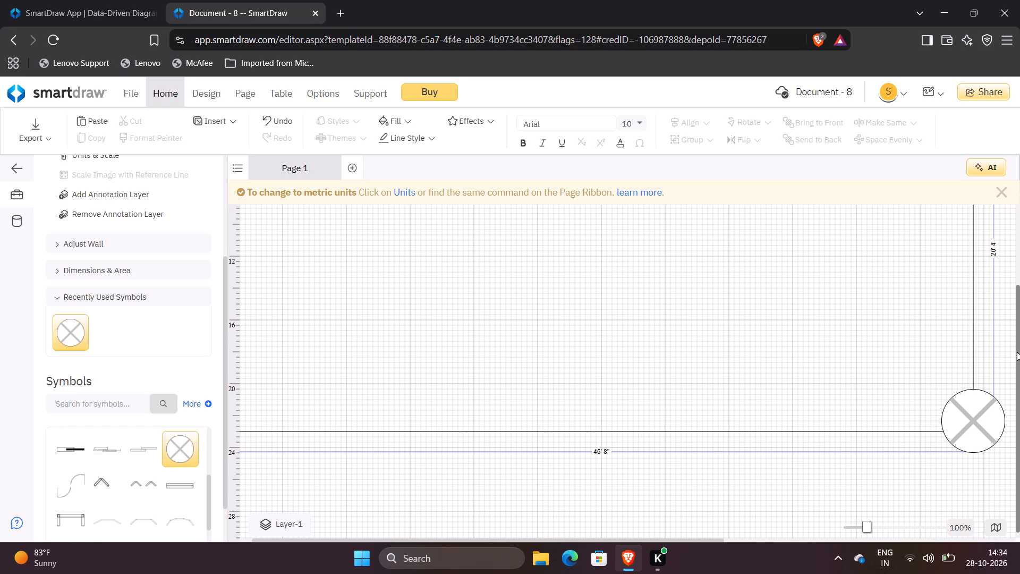
Draw a very short diagonal line at the room outline's upper-left corner.
left_click_drag(1017, 352, 1013, 248)
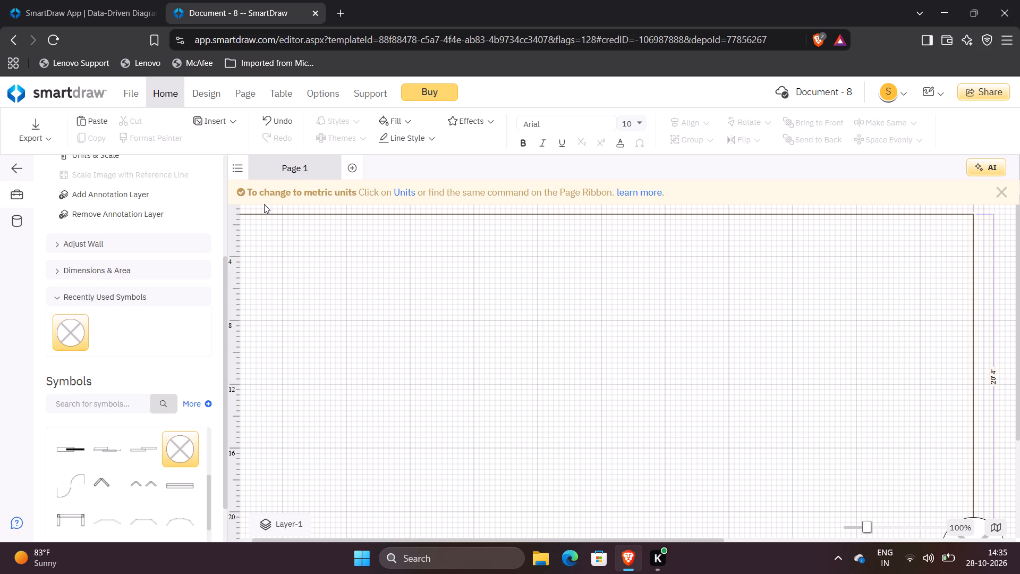
scroll(188, 203, "up", 2)
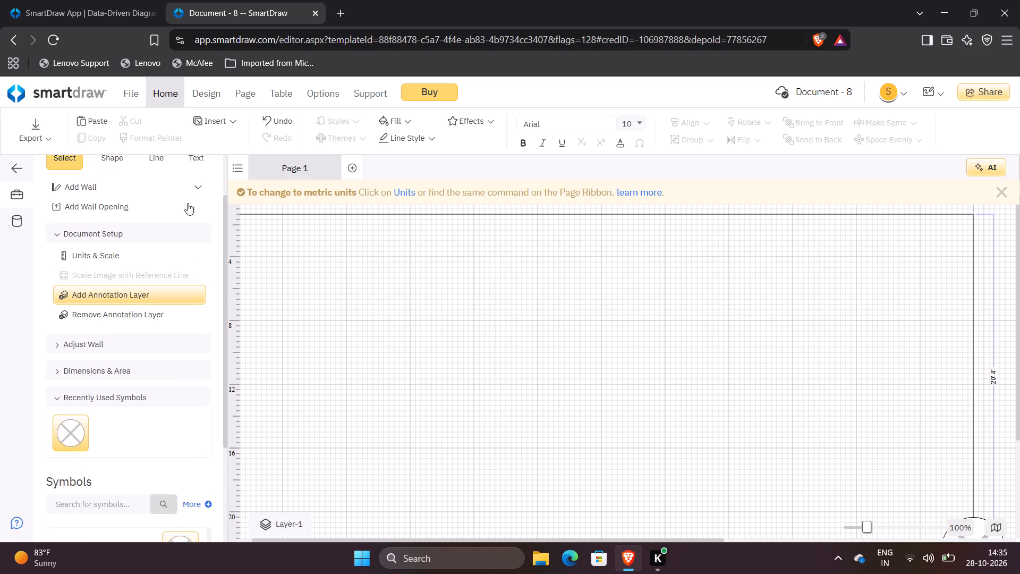
scroll(188, 203, "up", 1)
left_click(156, 192)
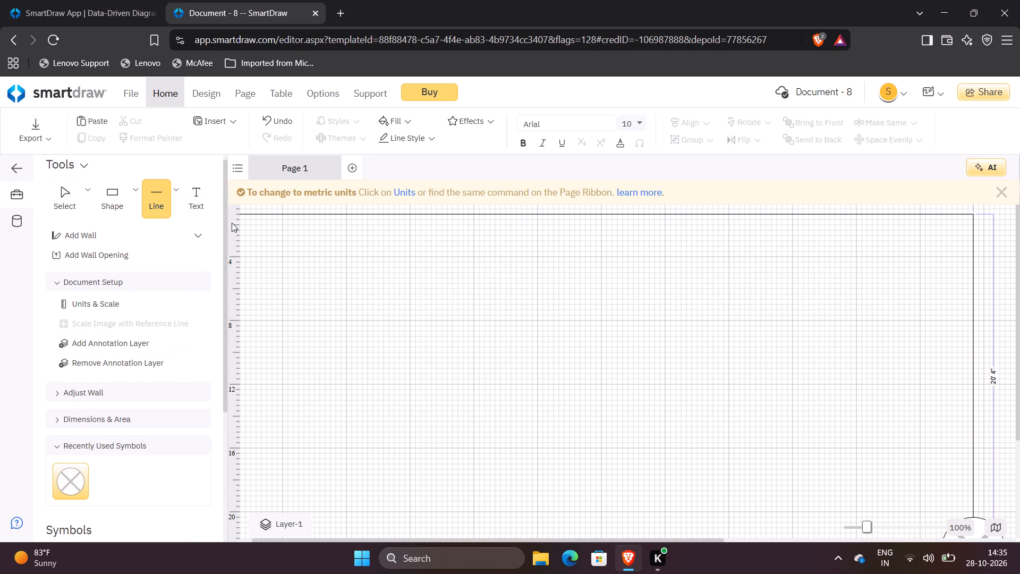
left_click_drag(242, 213, 239, 246)
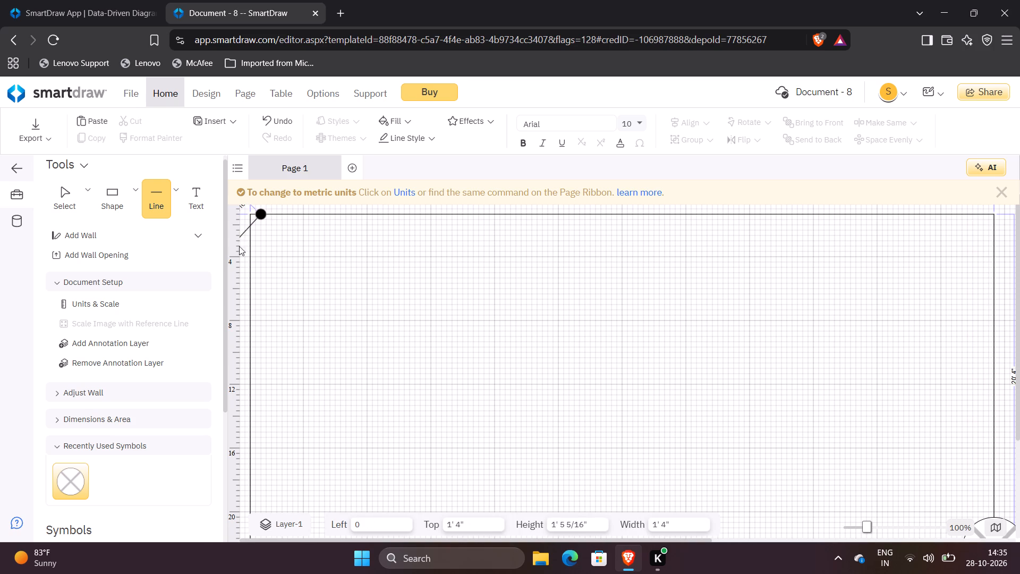
left_click_drag(239, 246, 255, 215)
left_click_drag(255, 215, 256, 211)
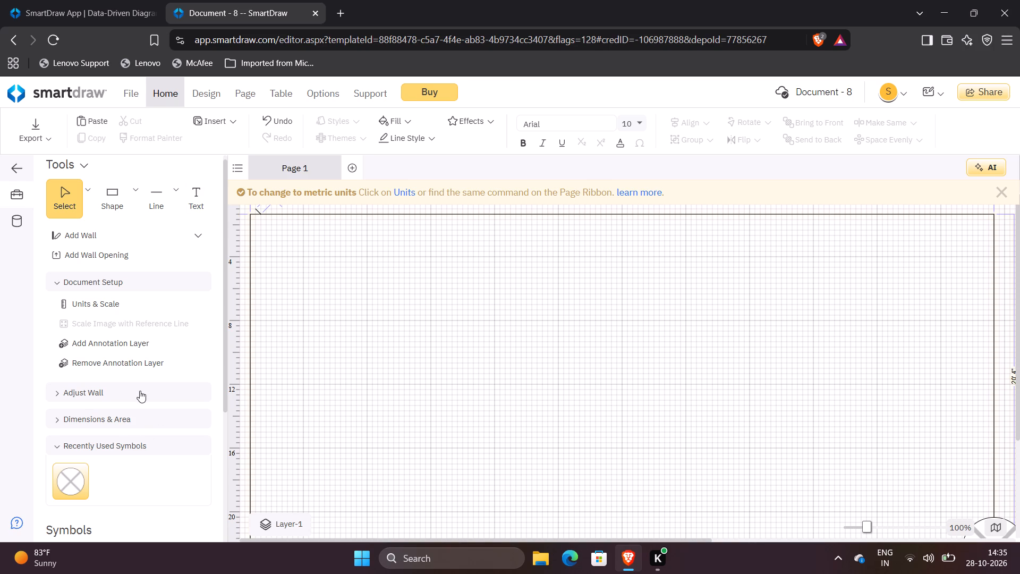
Add a second crossed-circle door symbol, shrink it to about 2' 10" by 2' 10", and place it over the room's upper-left corner.
scroll(140, 391, "down", 4)
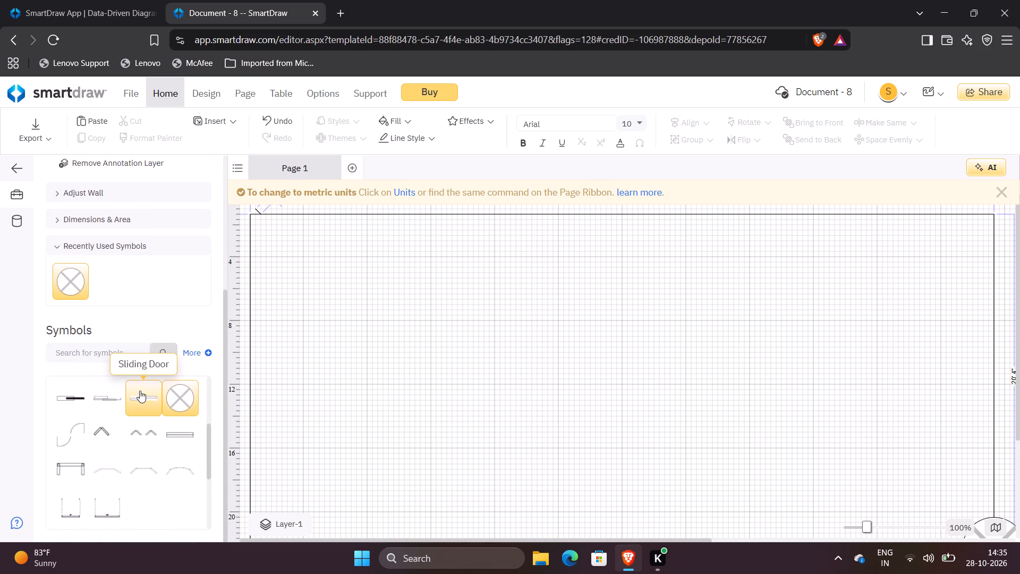
scroll(140, 391, "down", 1)
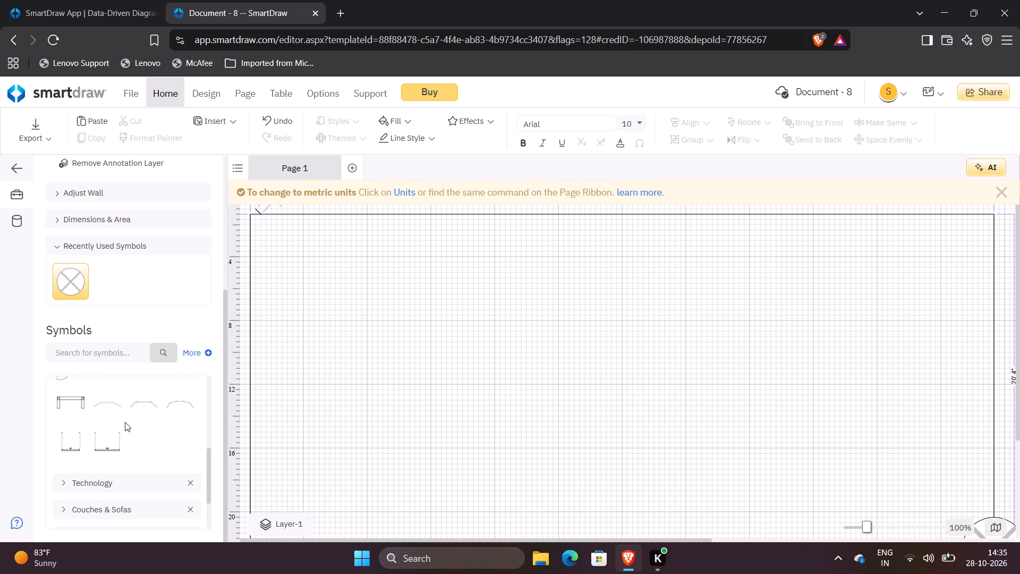
scroll(125, 422, "up", 2)
double_click(173, 412)
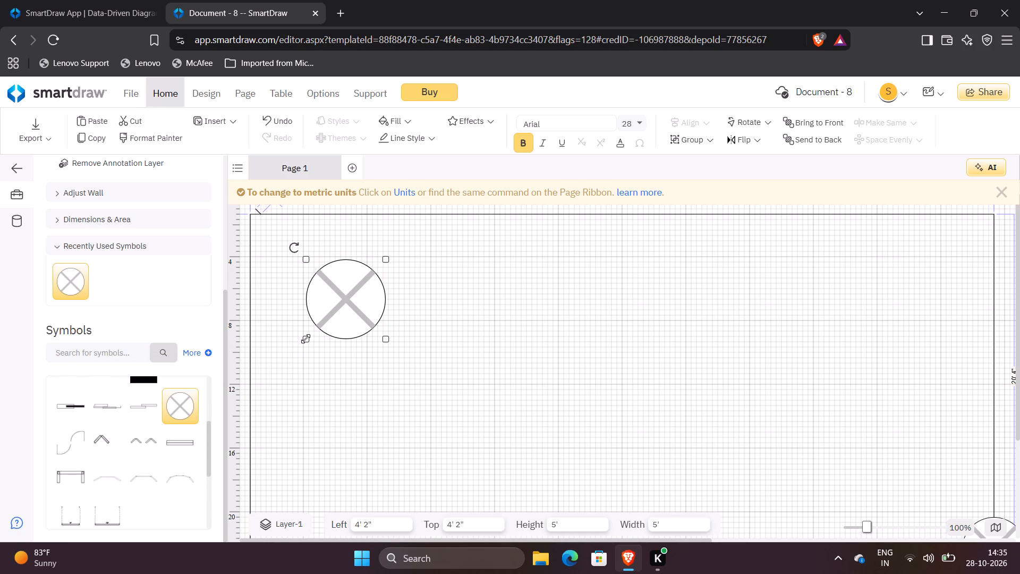
left_click_drag(305, 339, 341, 301)
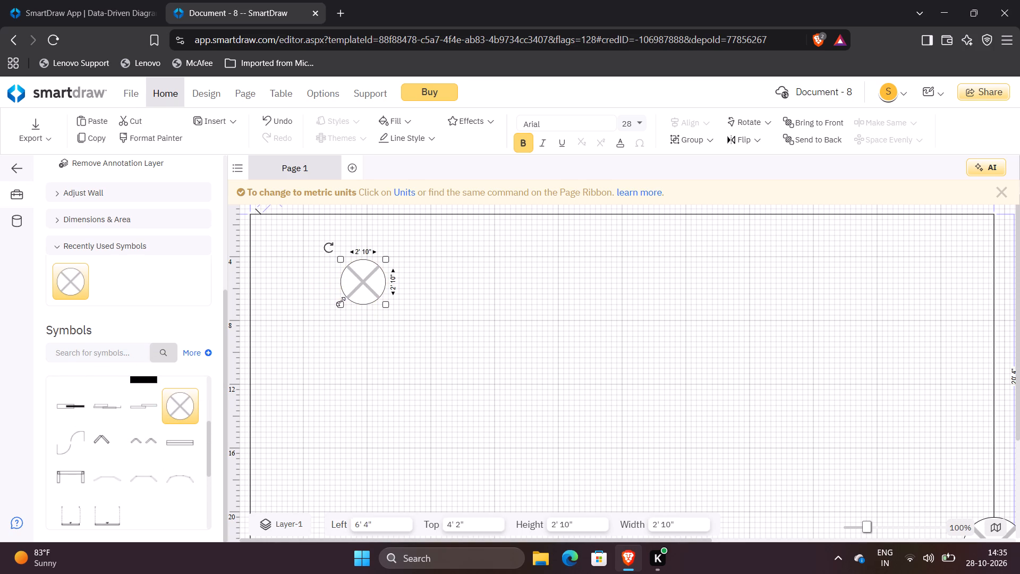
left_click_drag(378, 273, 274, 213)
left_click(376, 268)
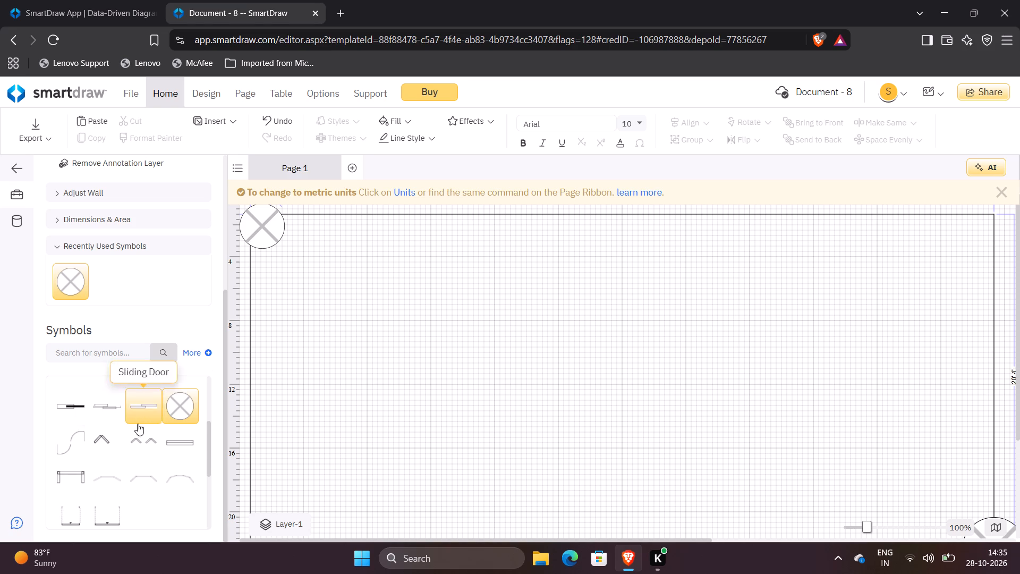
Add the Desktop Speakers symbol from the Technology symbols inside the room.
scroll(131, 428, "down", 2)
scroll(131, 428, "up", 2)
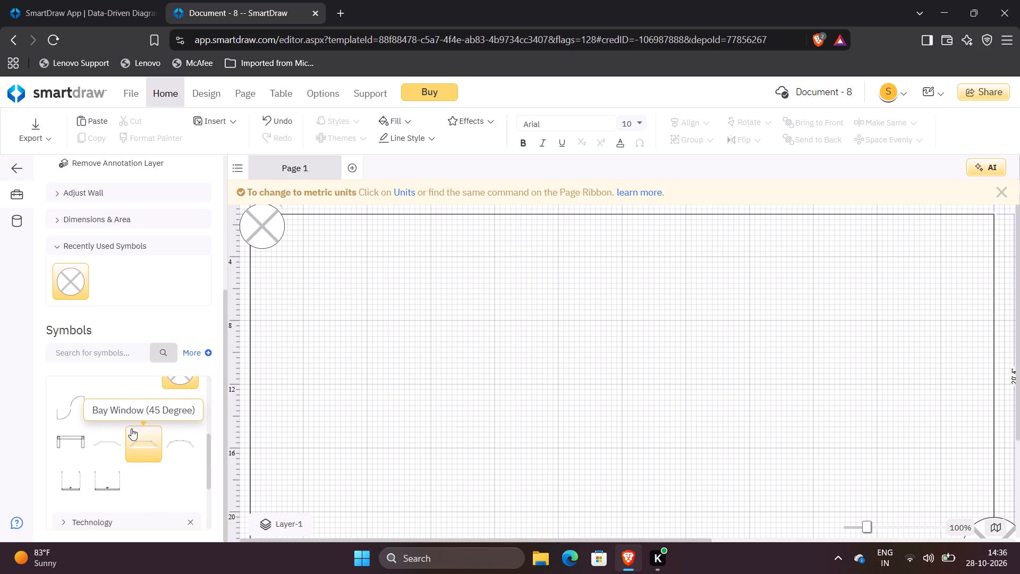
scroll(131, 428, "up", 3)
scroll(131, 428, "down", 3)
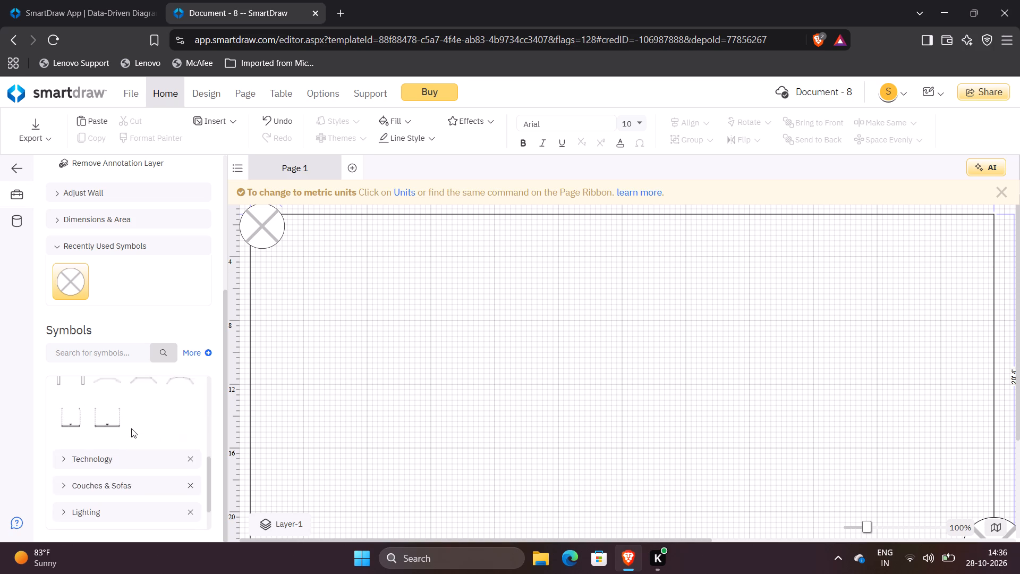
scroll(131, 428, "down", 1)
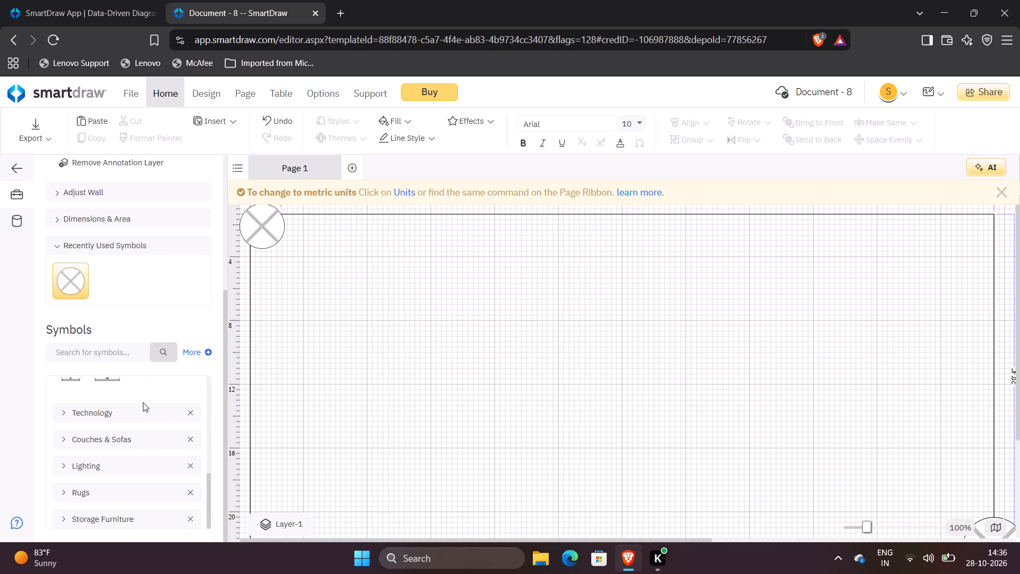
left_click(98, 413)
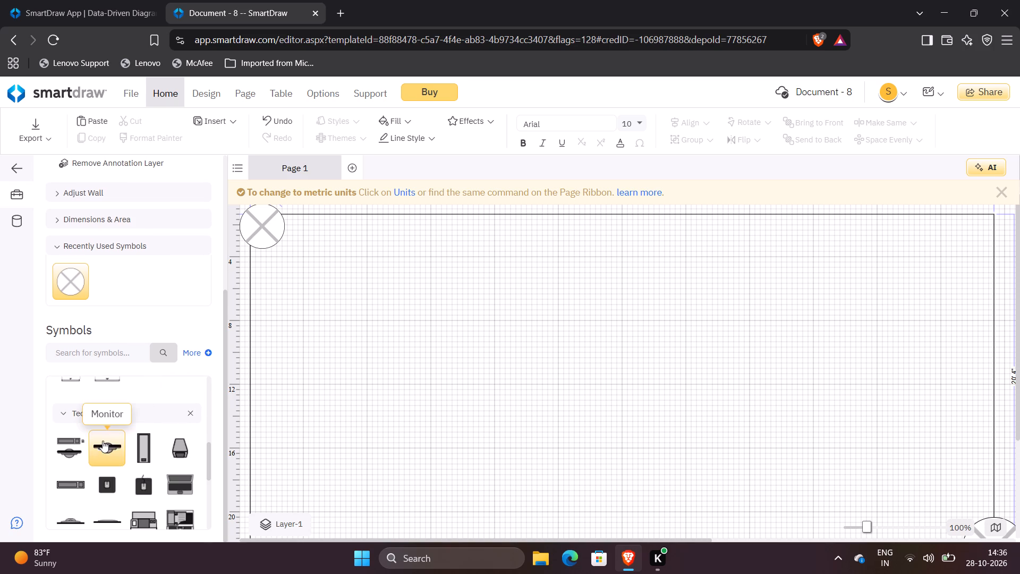
scroll(103, 444, "down", 2)
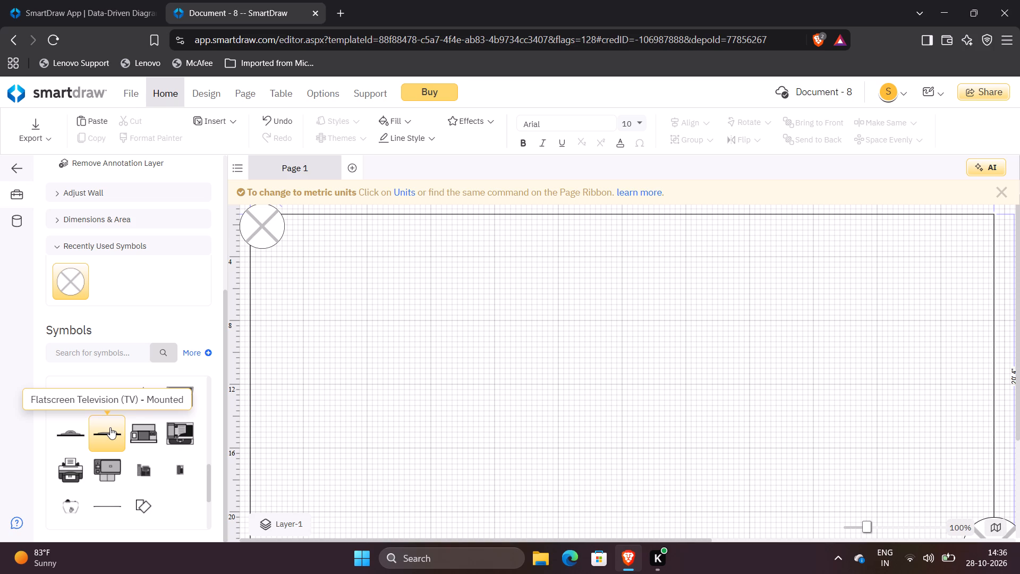
scroll(110, 427, "up", 1)
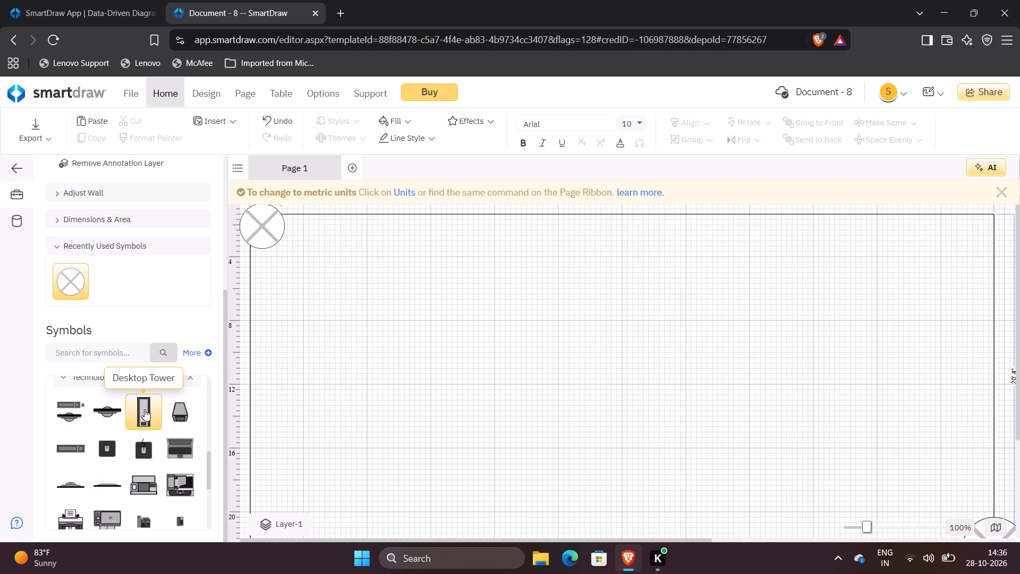
left_click(171, 409)
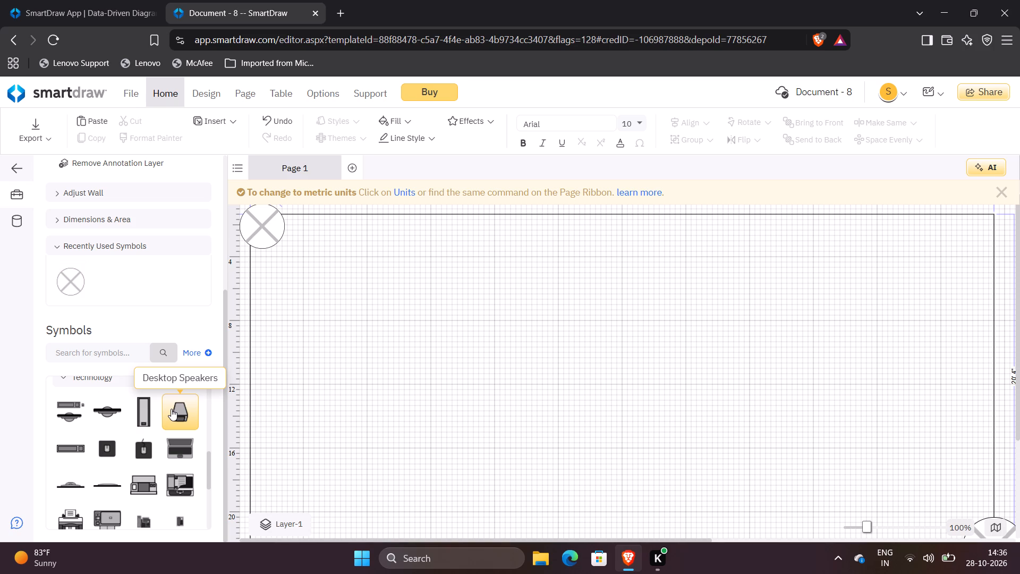
double_click(171, 409)
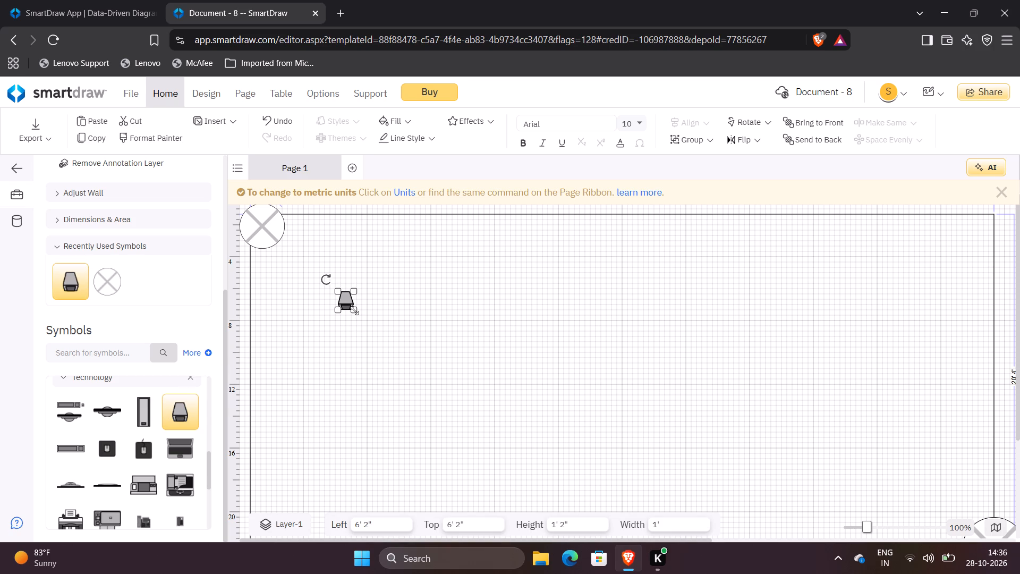
Enlarge the desktop speaker symbol to about 2' wide by 2' 4" high and place it just inside the room's upper-right corner.
left_click_drag(354, 309, 364, 318)
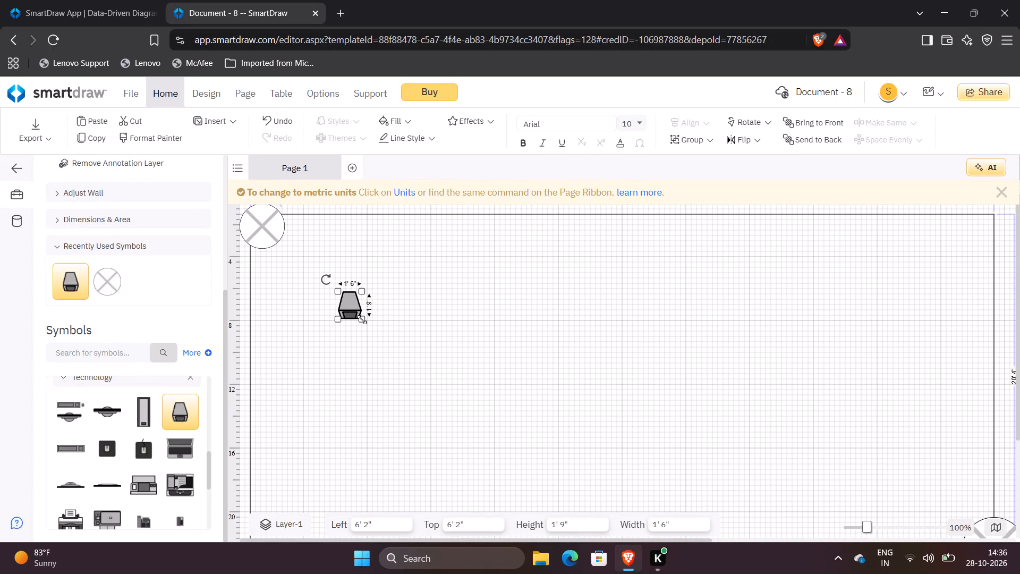
left_click_drag(362, 319, 369, 326)
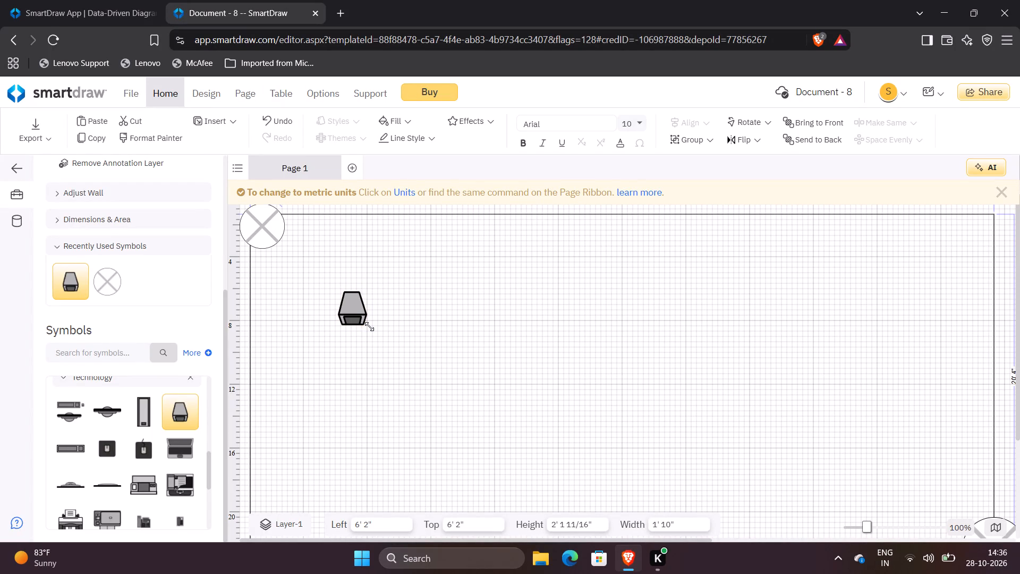
left_click_drag(369, 326, 370, 327)
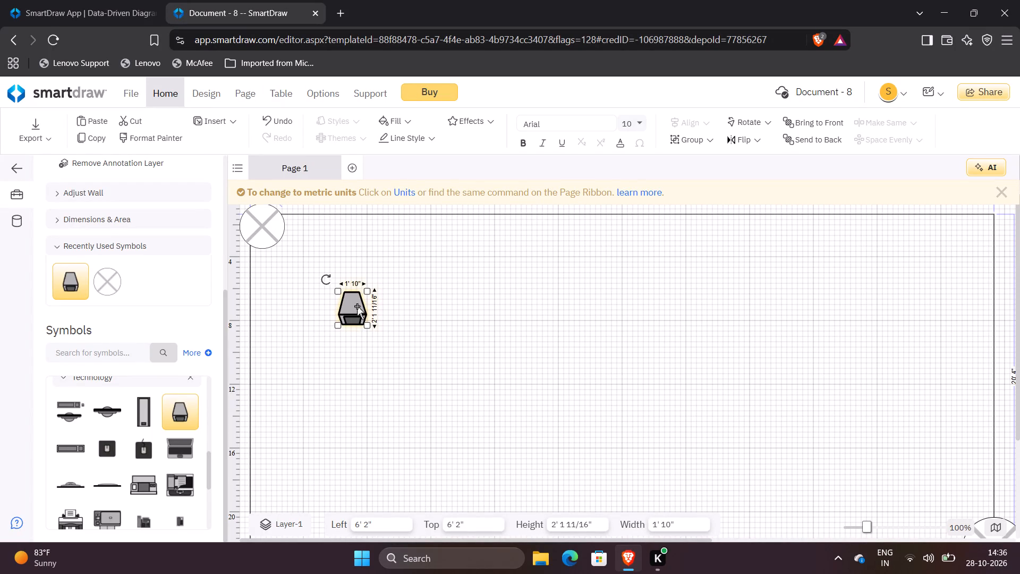
left_click_drag(357, 306, 590, 272)
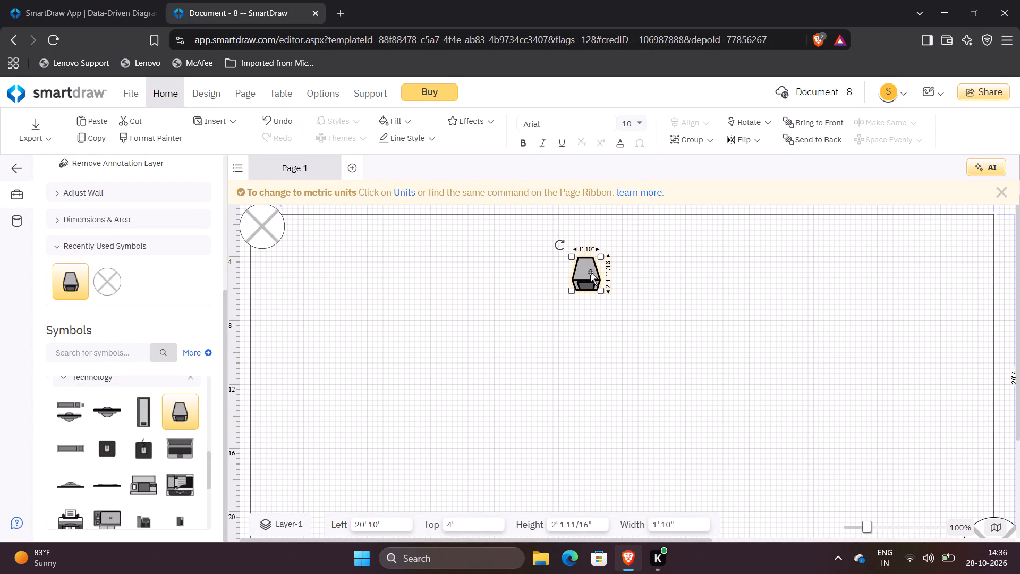
left_click_drag(580, 280, 814, 257)
left_click_drag(814, 257, 941, 247)
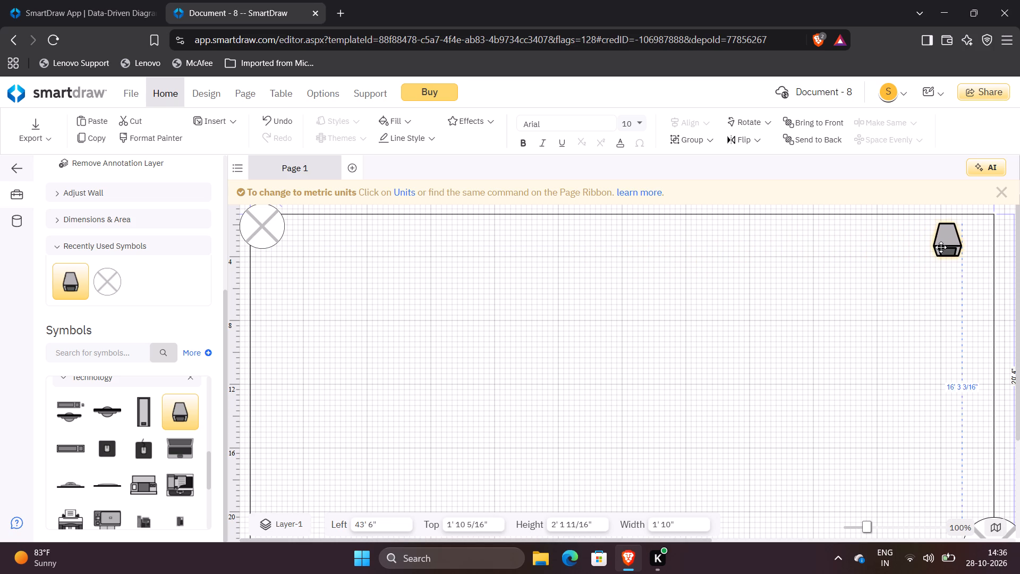
left_click_drag(941, 247, 957, 247)
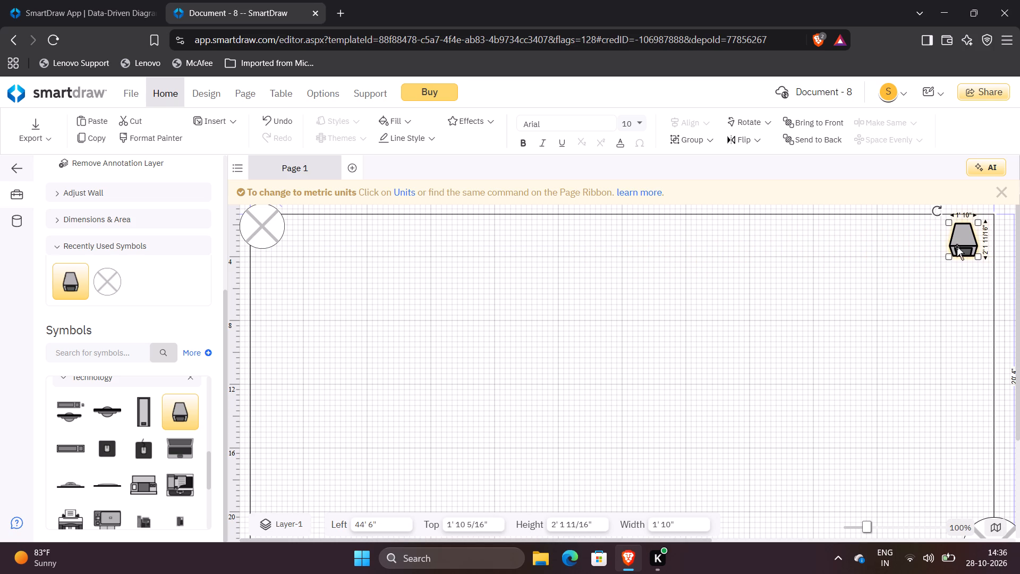
left_click_drag(951, 255, 948, 265)
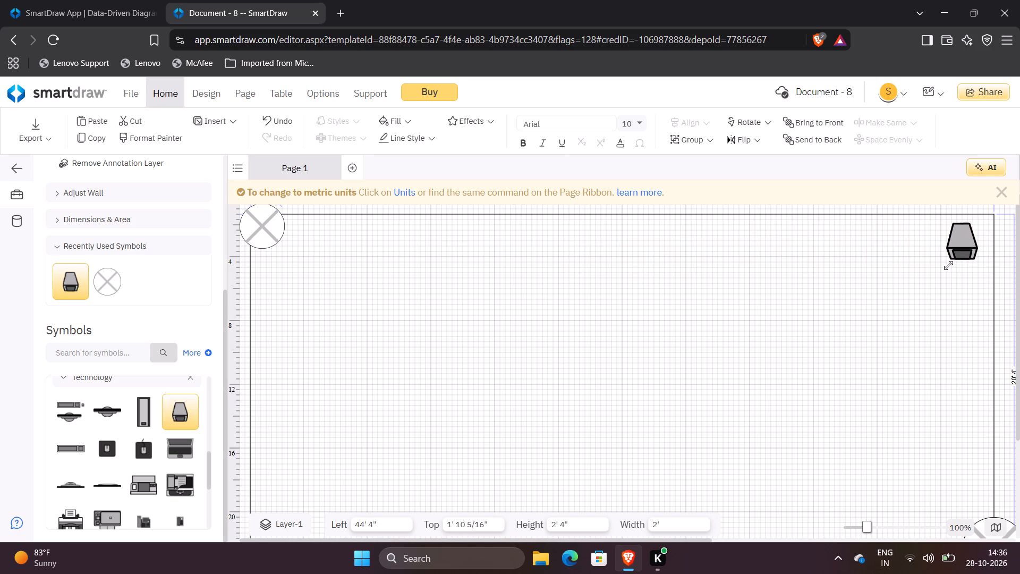
left_click_drag(948, 265, 945, 276)
left_click(907, 259)
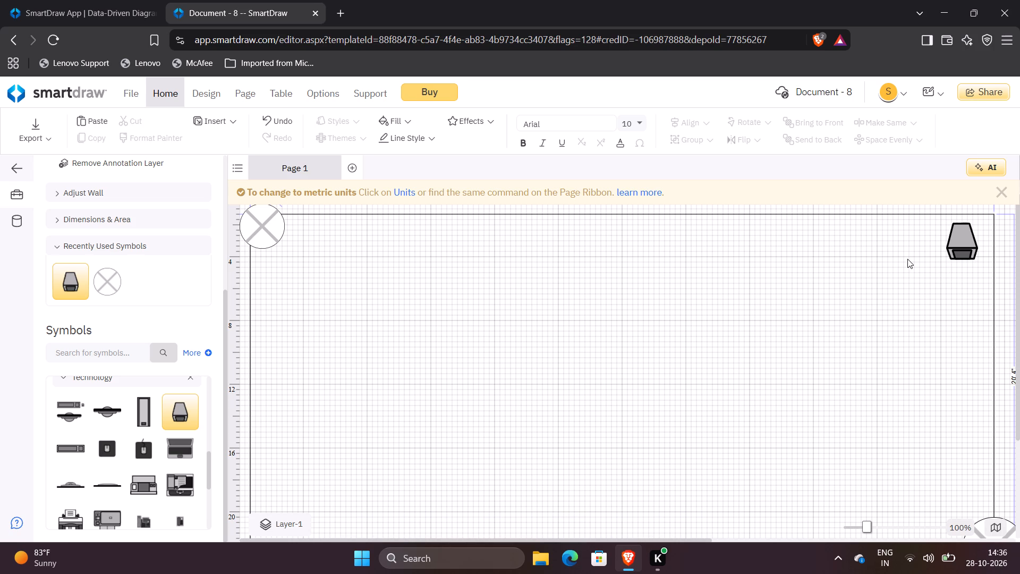
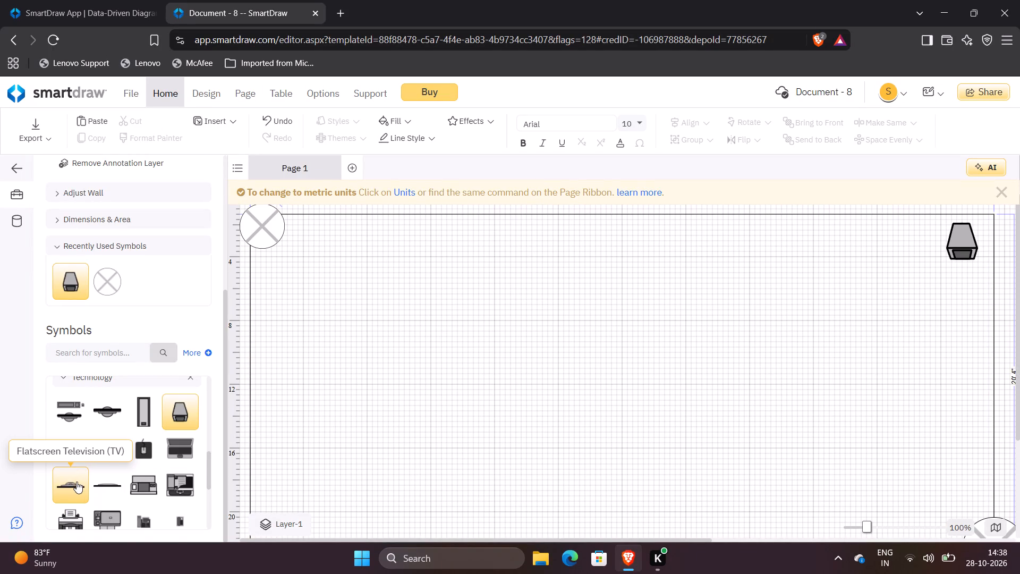
Add the thin flatscreen television symbol, enlarge it to about 9' 2" wide by 1' high, and place it centrally just inside the room's top wall.
double_click(98, 483)
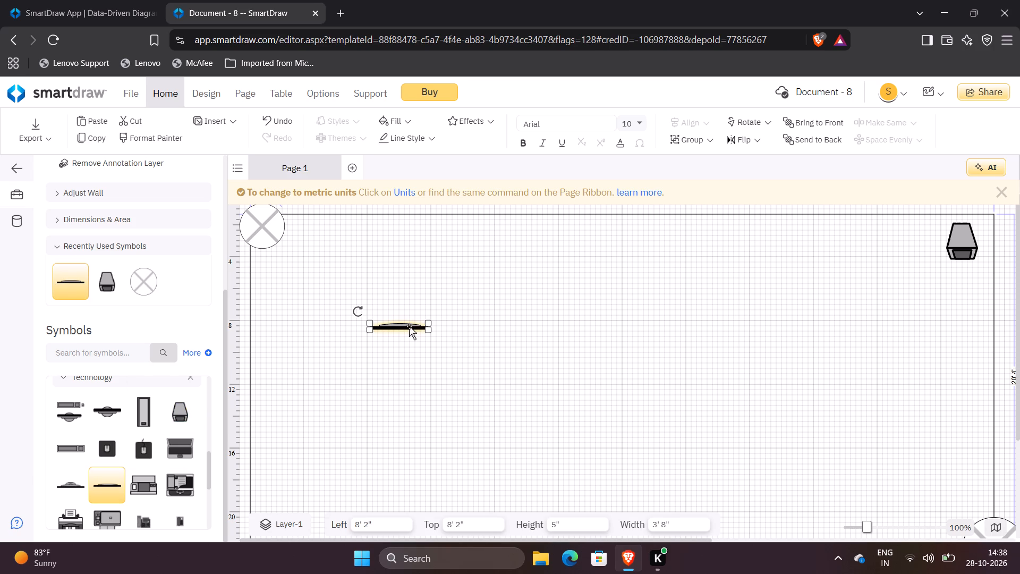
left_click_drag(431, 330, 446, 337)
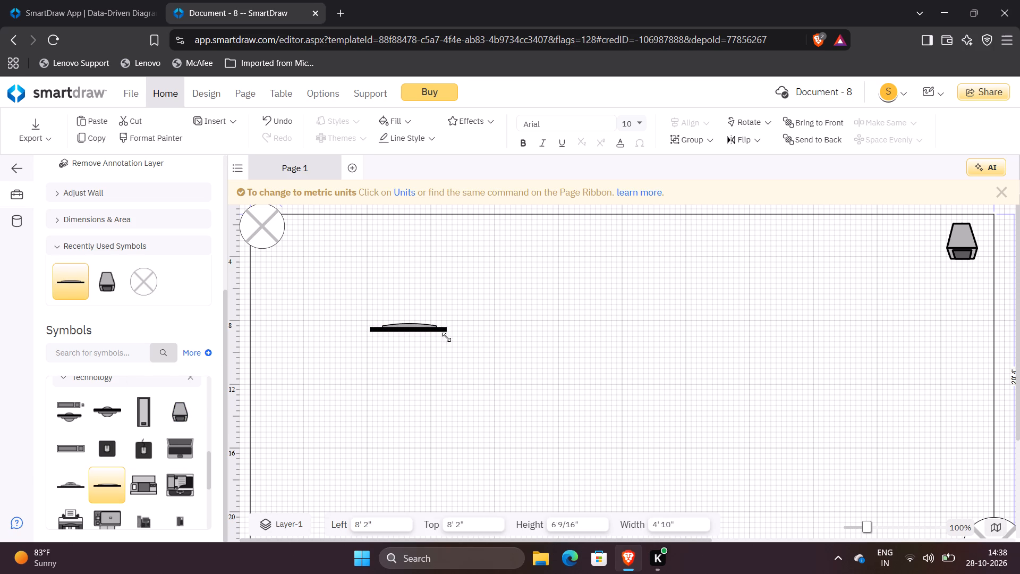
left_click_drag(446, 337, 488, 348)
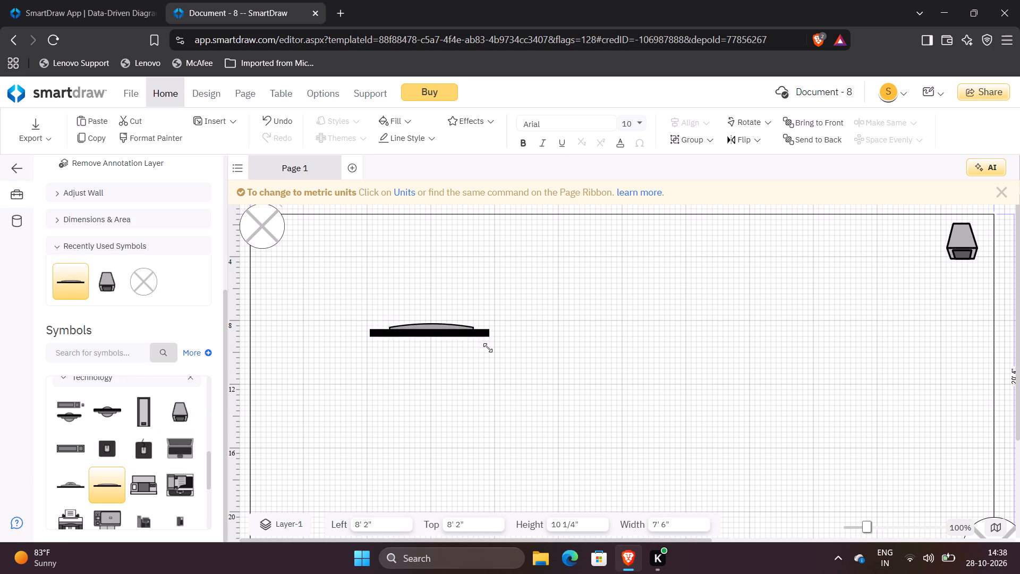
left_click_drag(488, 348, 516, 348)
left_click_drag(453, 334, 467, 319)
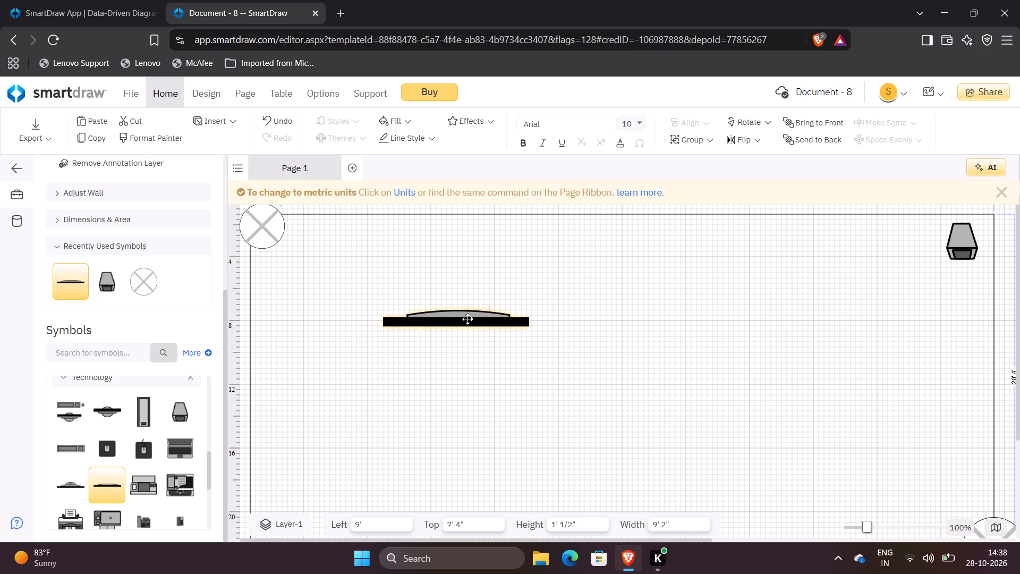
left_click_drag(467, 319, 623, 242)
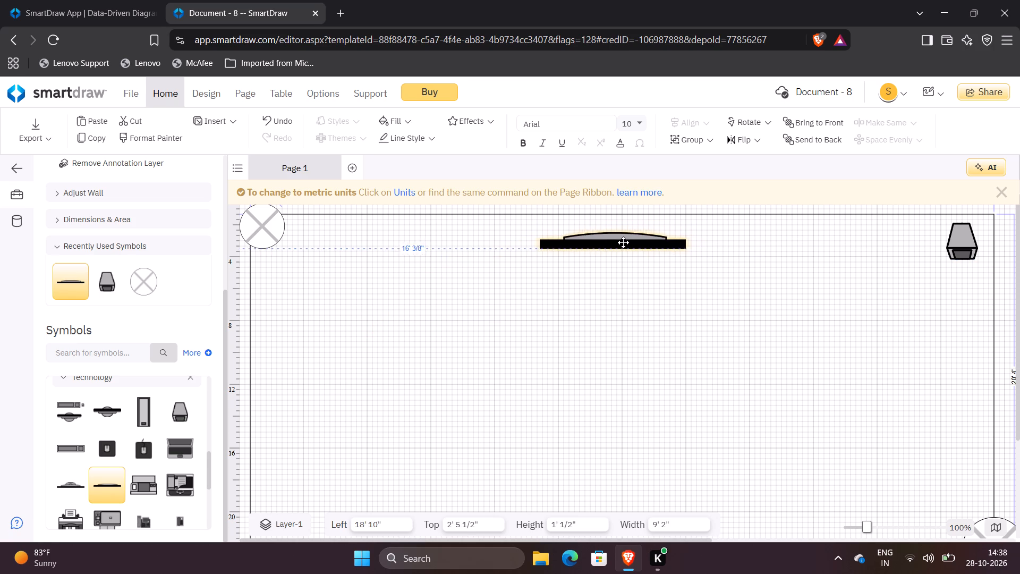
left_click_drag(623, 242, 584, 238)
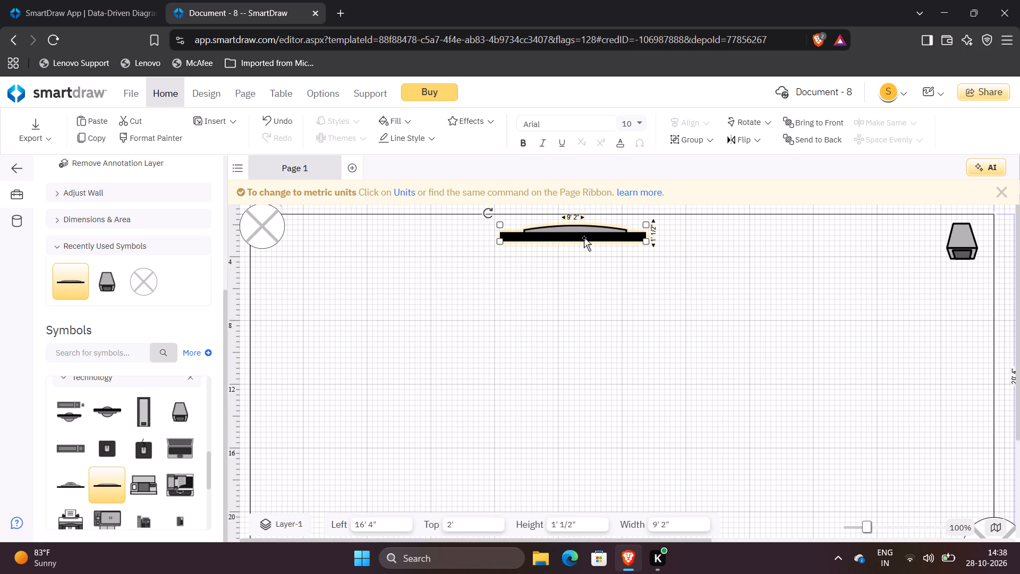
left_click(446, 312)
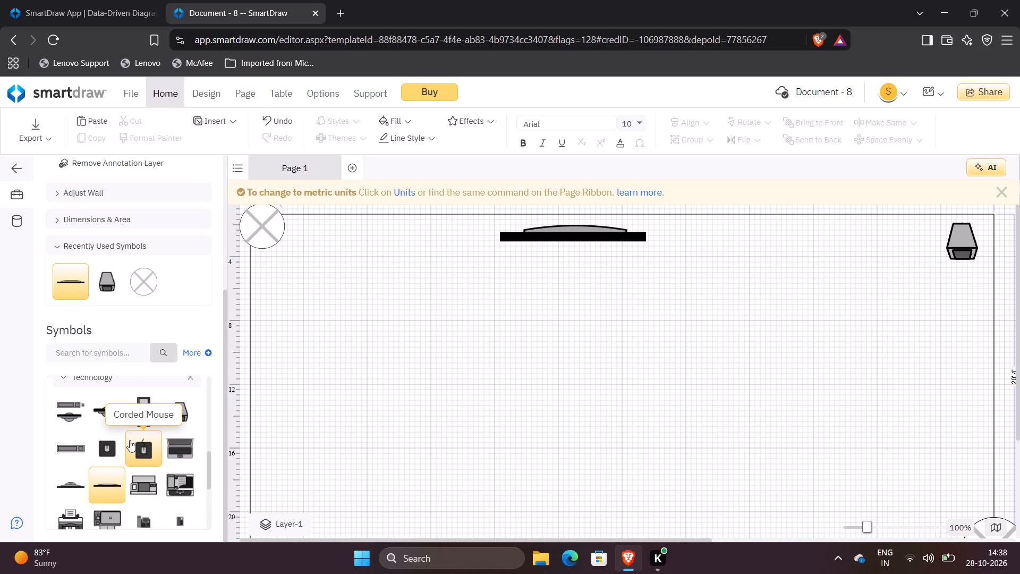
Add the Projector symbol, enlarge it to about 1' 10" by 1' 6", and place it just left of the desktop speaker.
scroll(130, 440, "down", 3)
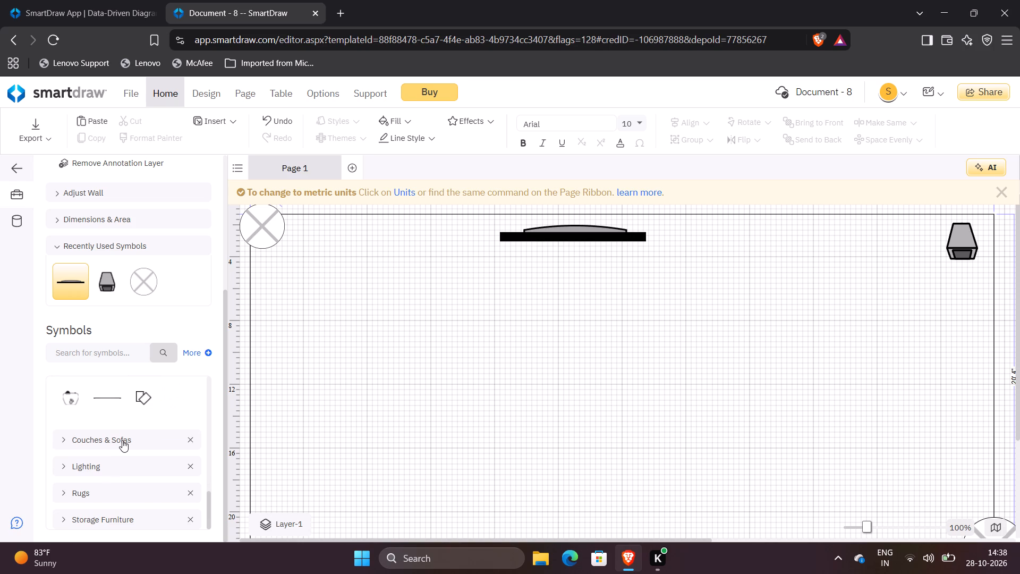
double_click(84, 400)
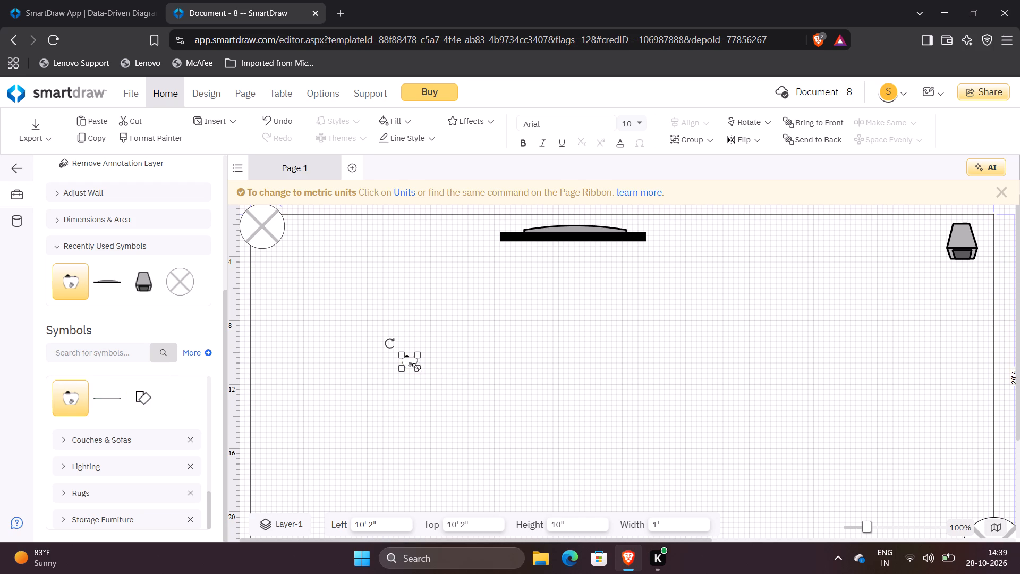
left_click_drag(420, 369, 424, 371)
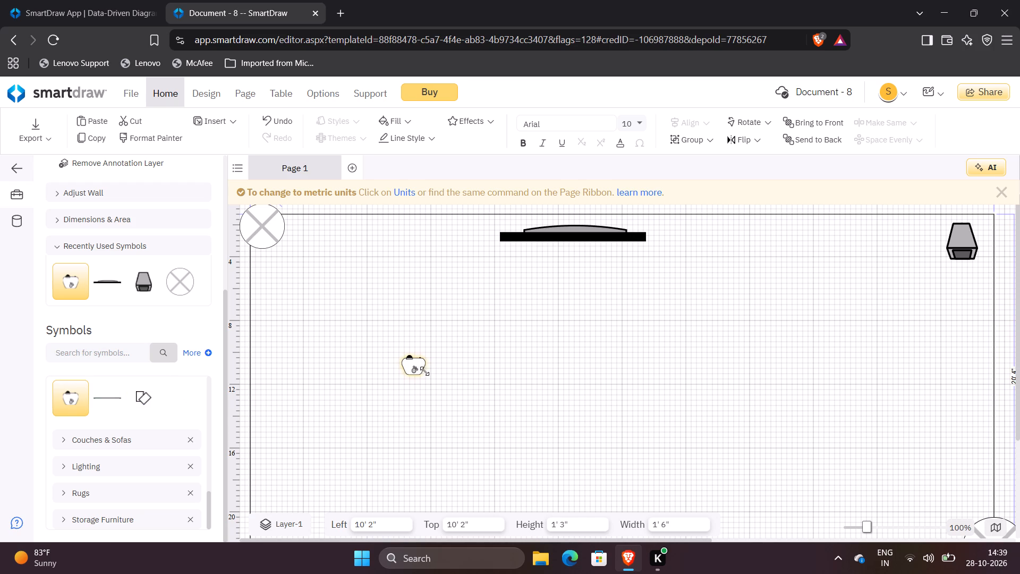
left_click_drag(424, 371, 429, 375)
left_click_drag(414, 371, 679, 314)
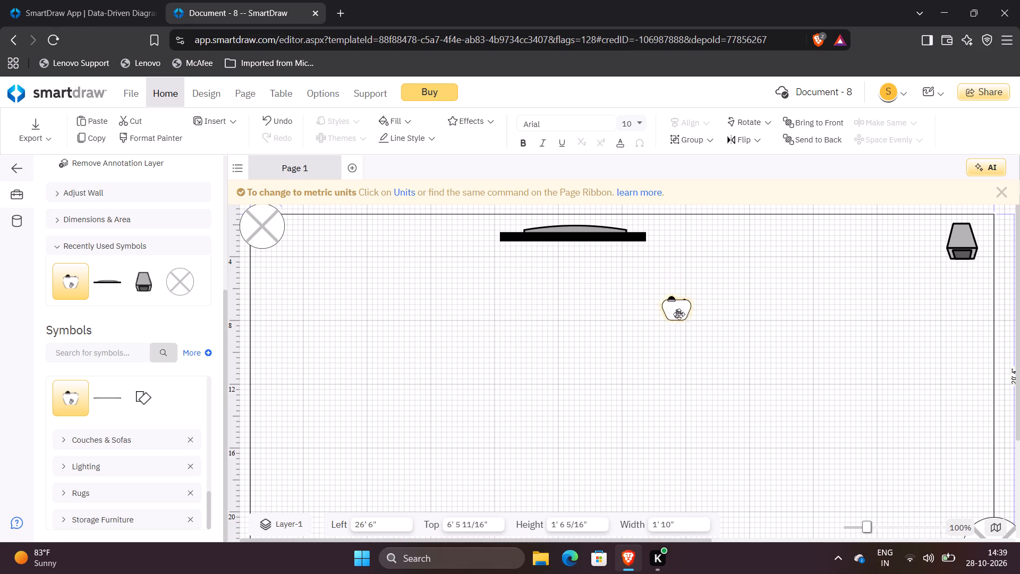
left_click_drag(679, 314, 749, 328)
left_click_drag(753, 328, 854, 263)
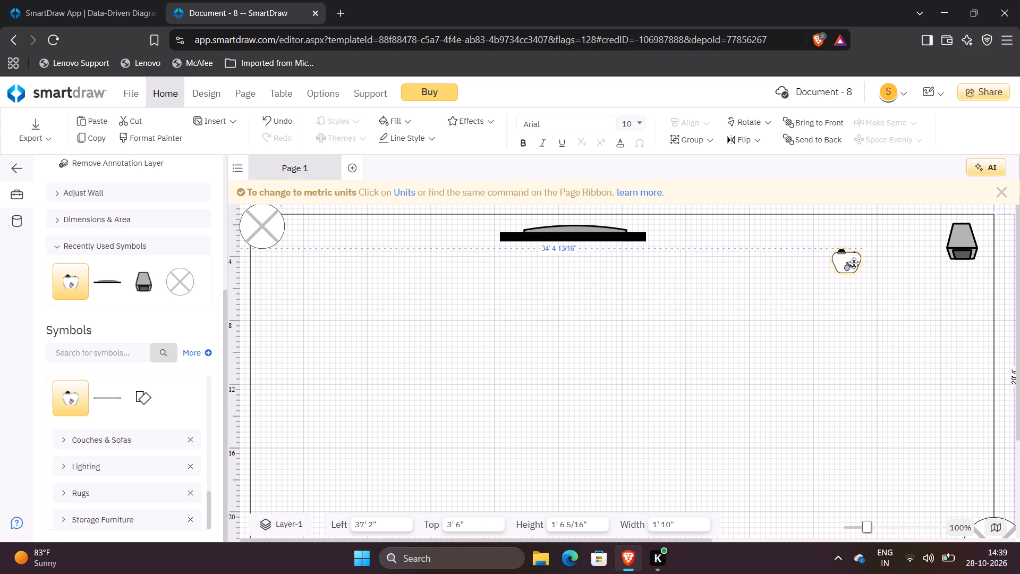
left_click_drag(854, 263, 917, 238)
left_click(802, 280)
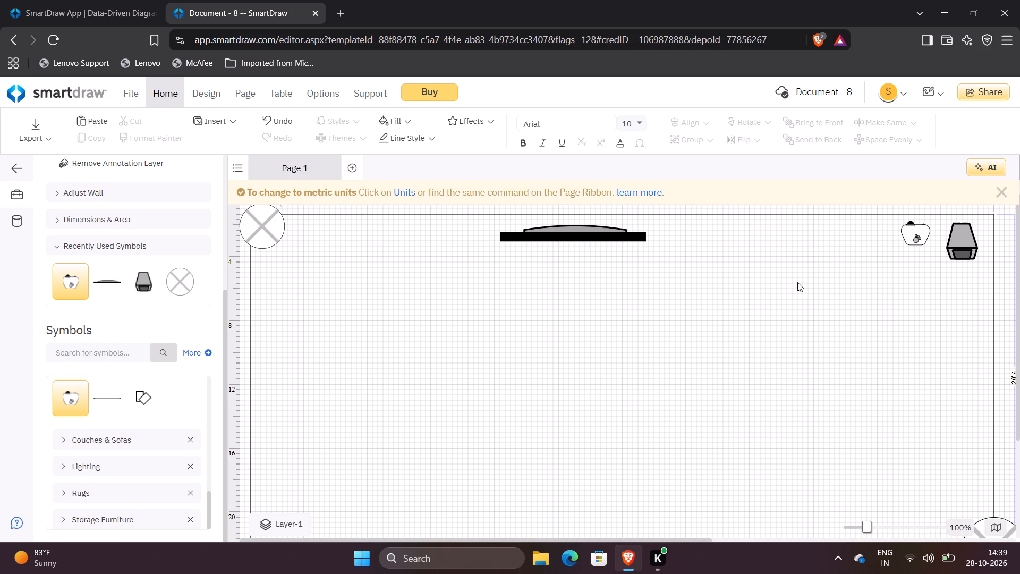
Add a two-seat Loveseat from the Couches & Sofas symbols and place it beside the room's left wall, about 7' 4" from the top.
left_click(120, 440)
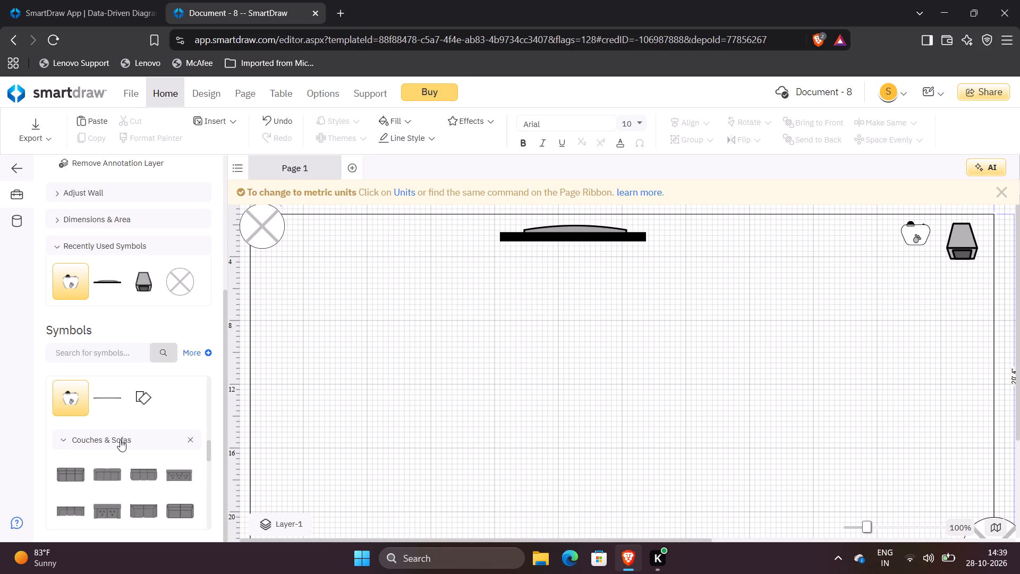
scroll(120, 444, "down", 3)
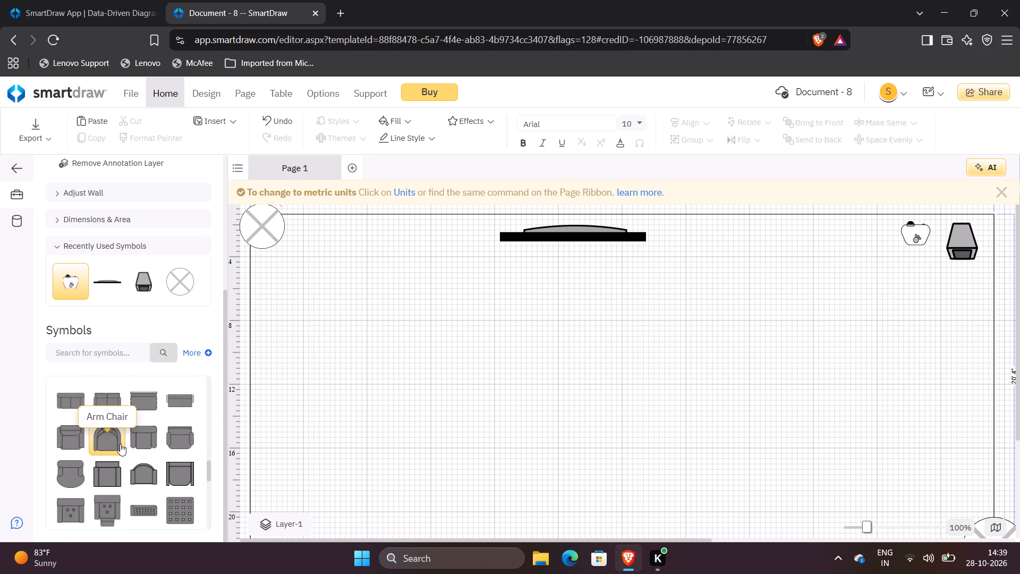
scroll(120, 444, "down", 3)
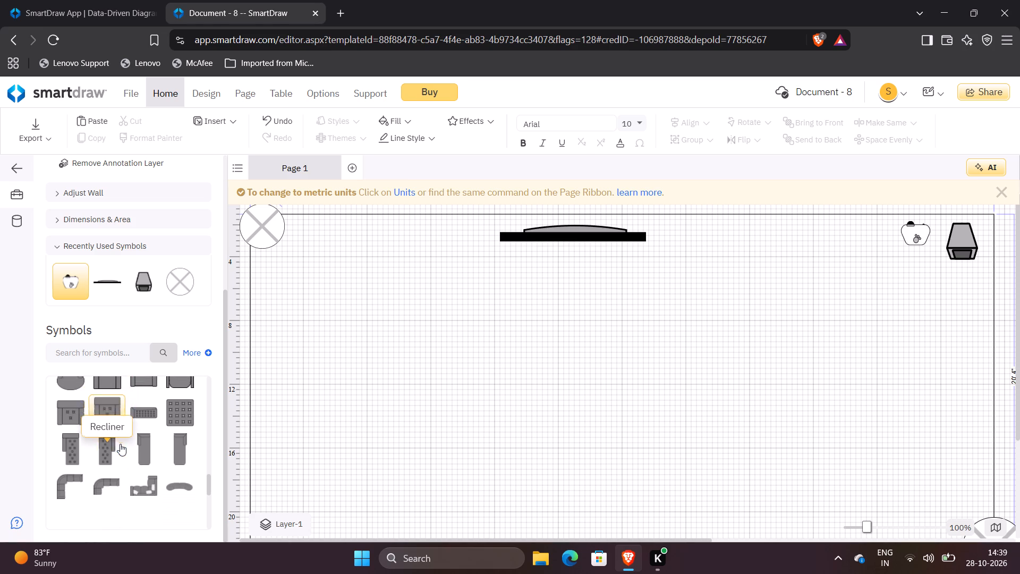
scroll(120, 444, "down", 1)
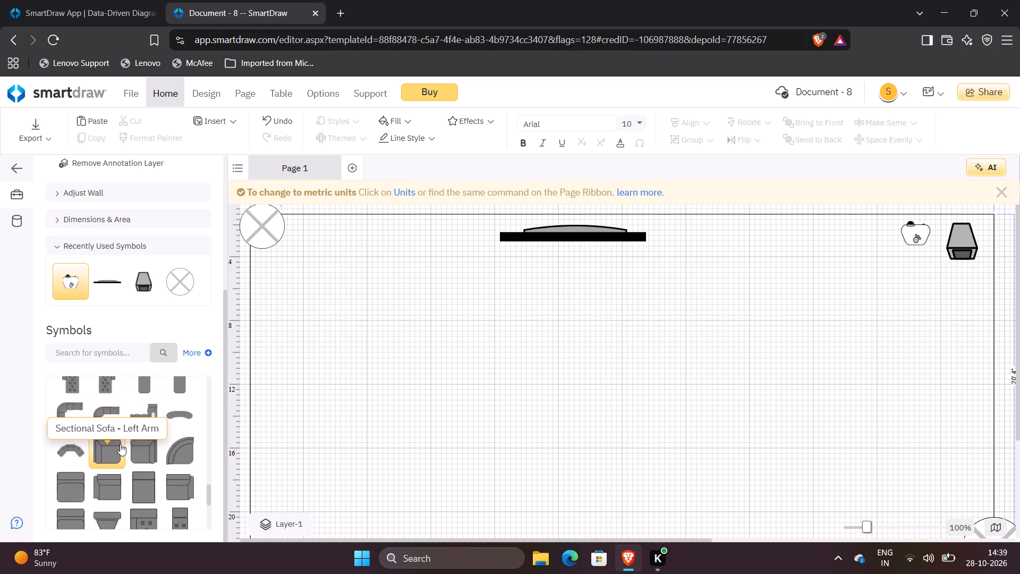
scroll(120, 444, "down", 1)
scroll(120, 444, "up", 2)
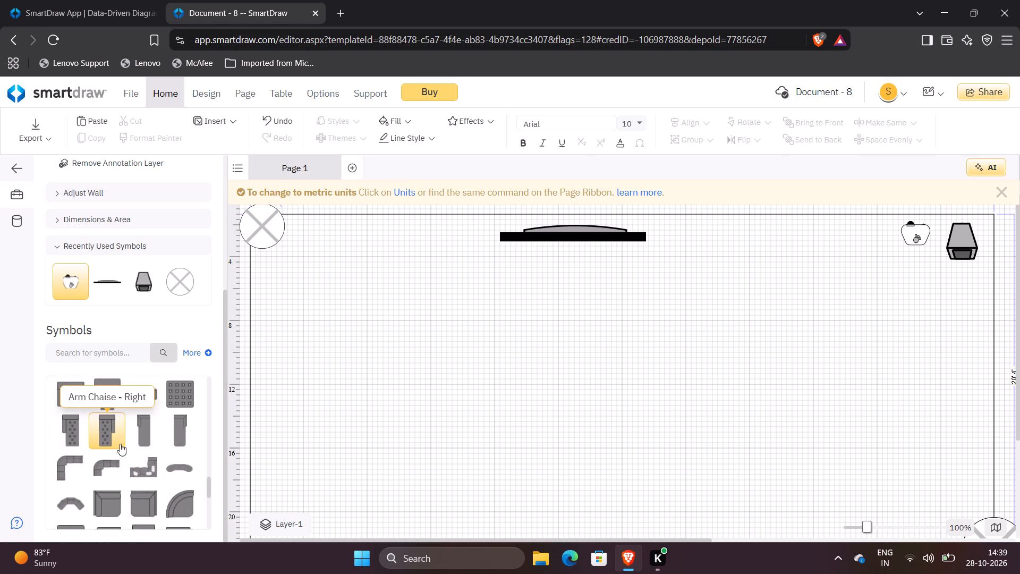
scroll(120, 444, "up", 2)
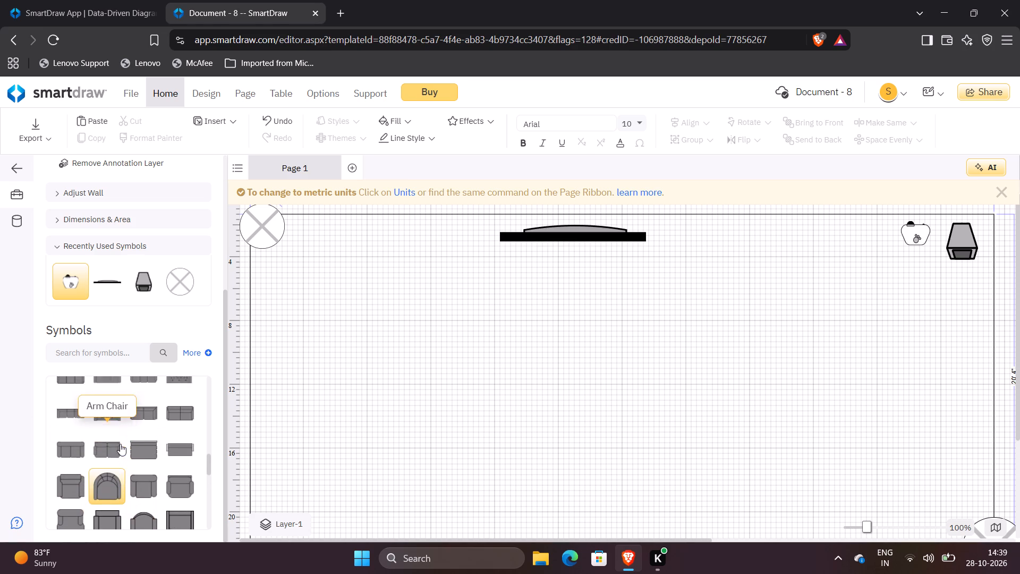
scroll(120, 444, "up", 2)
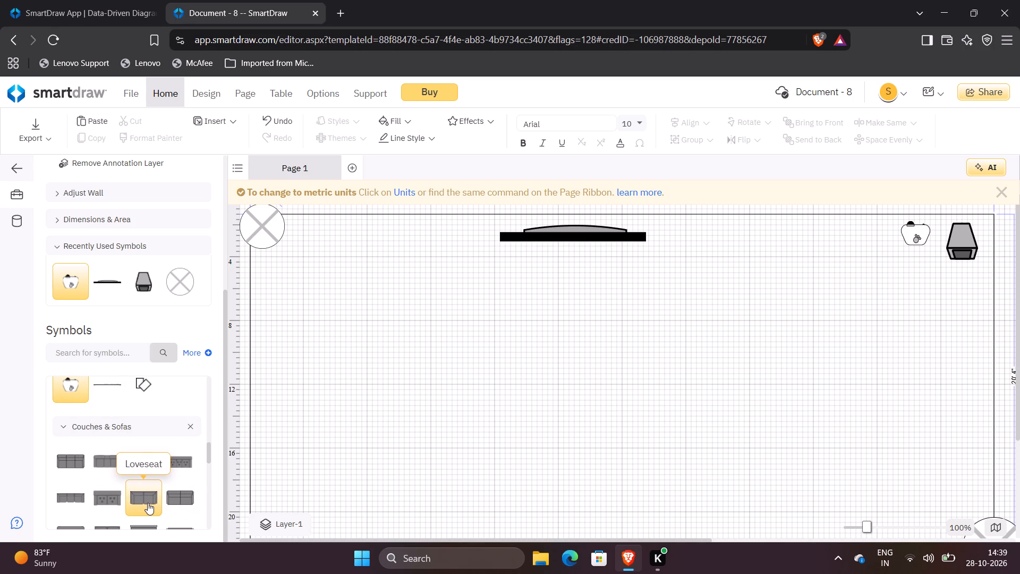
scroll(148, 503, "down", 1)
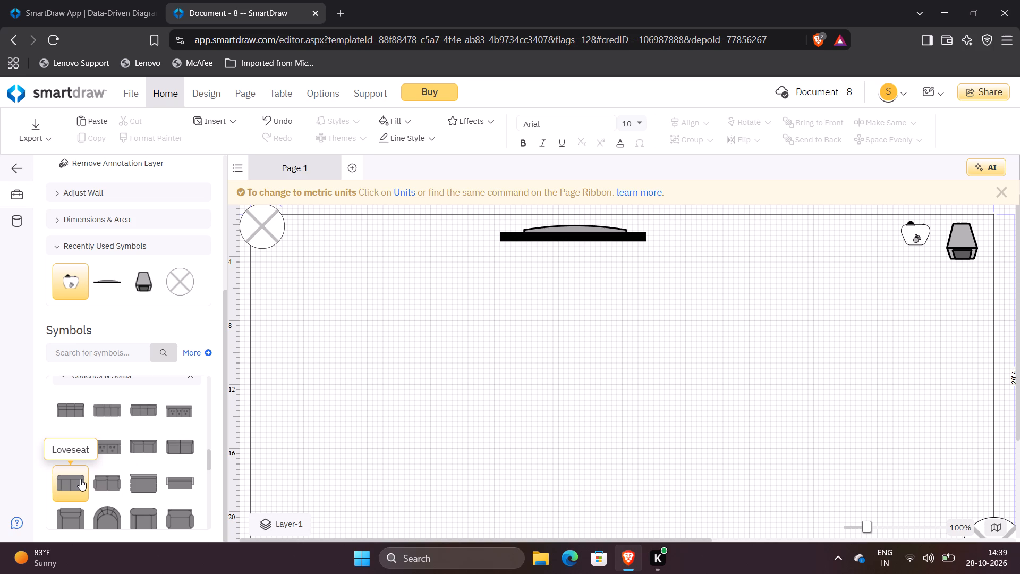
double_click(97, 477)
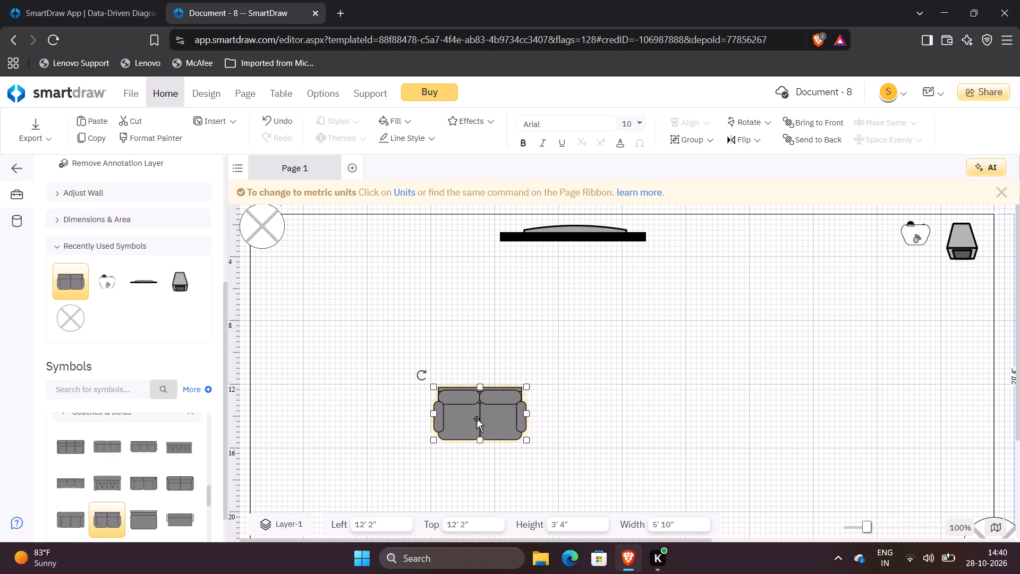
left_click_drag(477, 419, 331, 301)
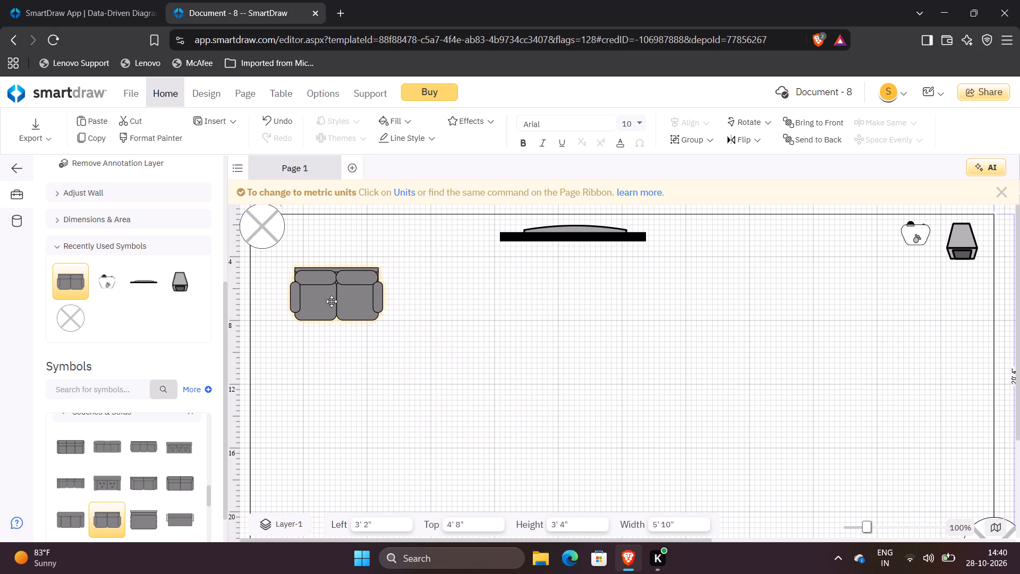
left_click_drag(331, 301, 301, 340)
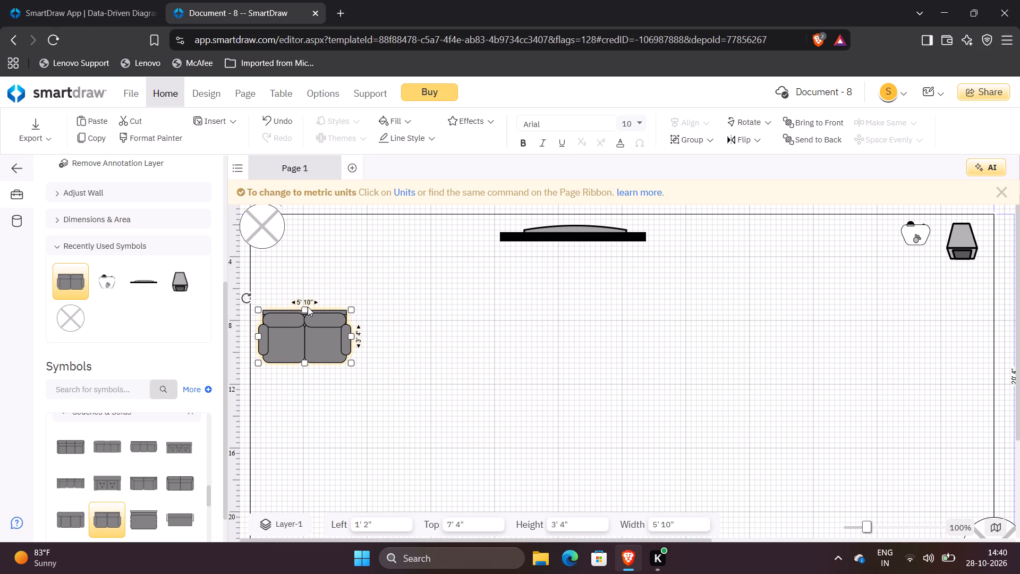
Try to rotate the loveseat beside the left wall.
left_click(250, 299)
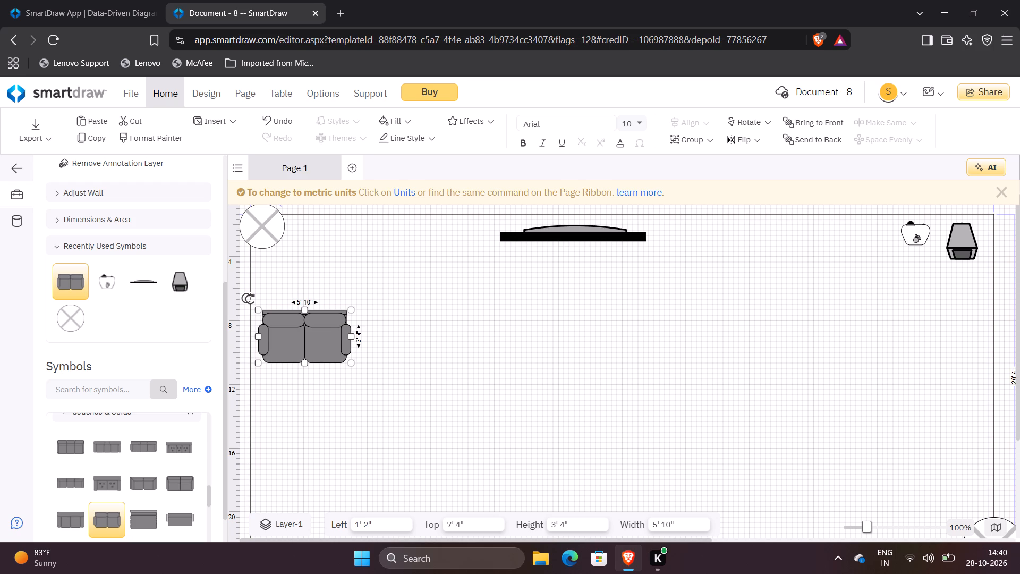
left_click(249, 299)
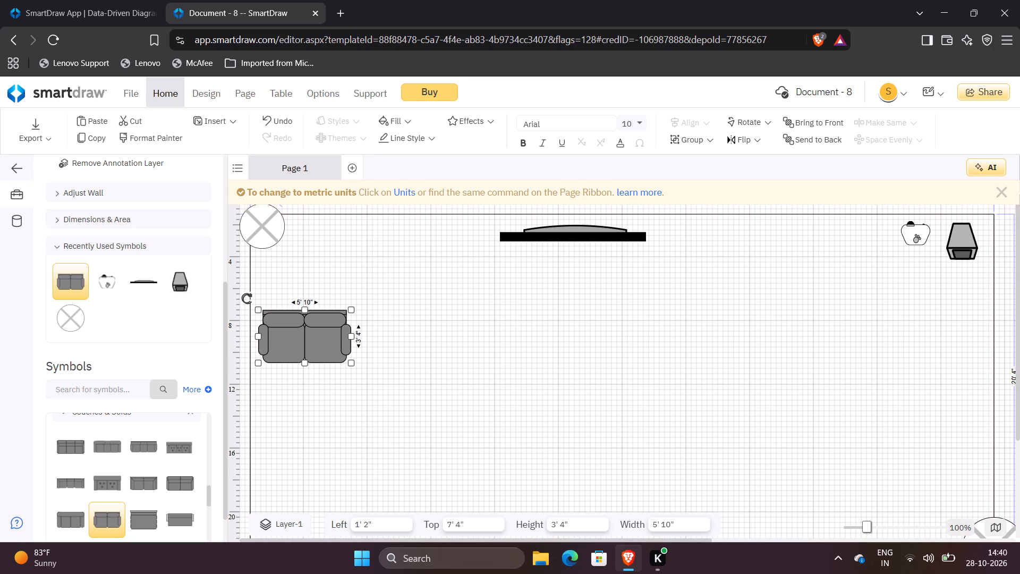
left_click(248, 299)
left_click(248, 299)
Reduce the loveseat's height to about 2' 8", keeping its width.
left_click_drag(305, 362, 319, 360)
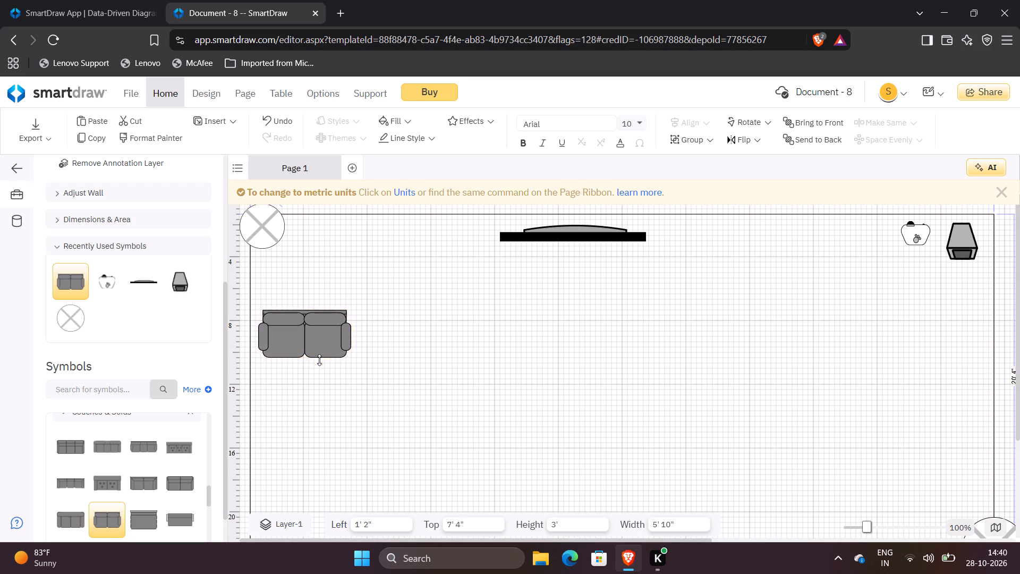
left_click_drag(319, 360, 331, 351)
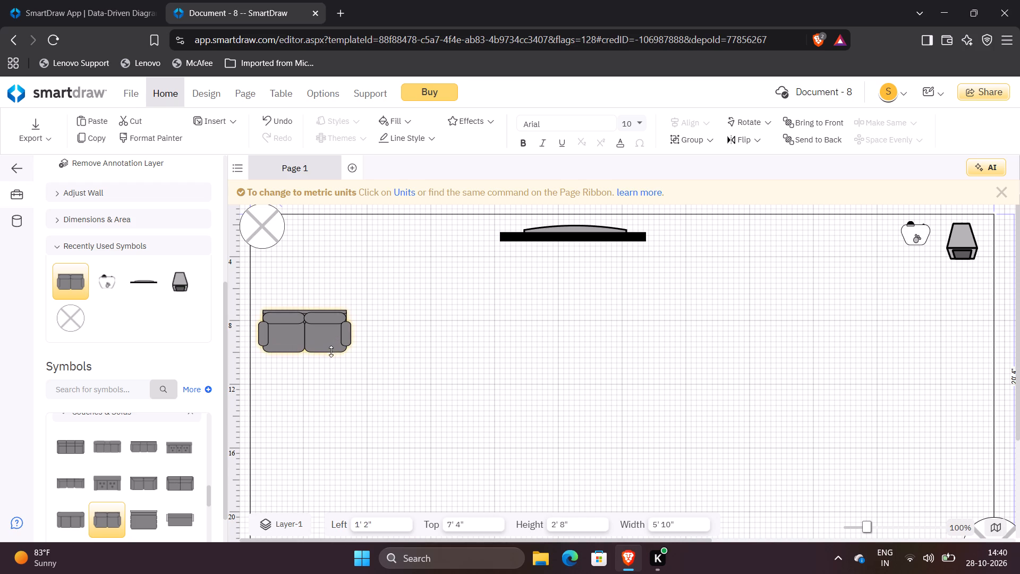
left_click_drag(331, 351, 331, 352)
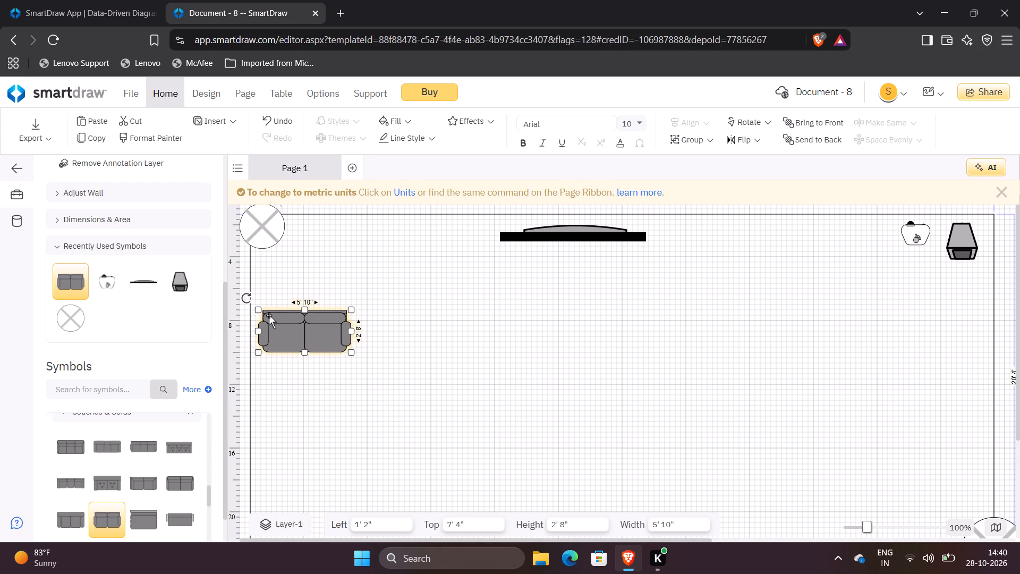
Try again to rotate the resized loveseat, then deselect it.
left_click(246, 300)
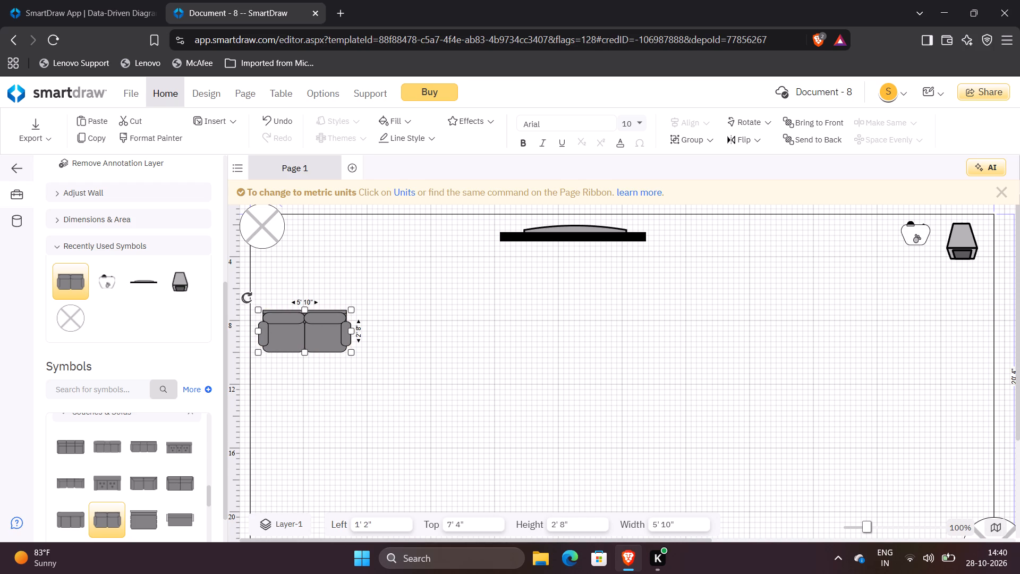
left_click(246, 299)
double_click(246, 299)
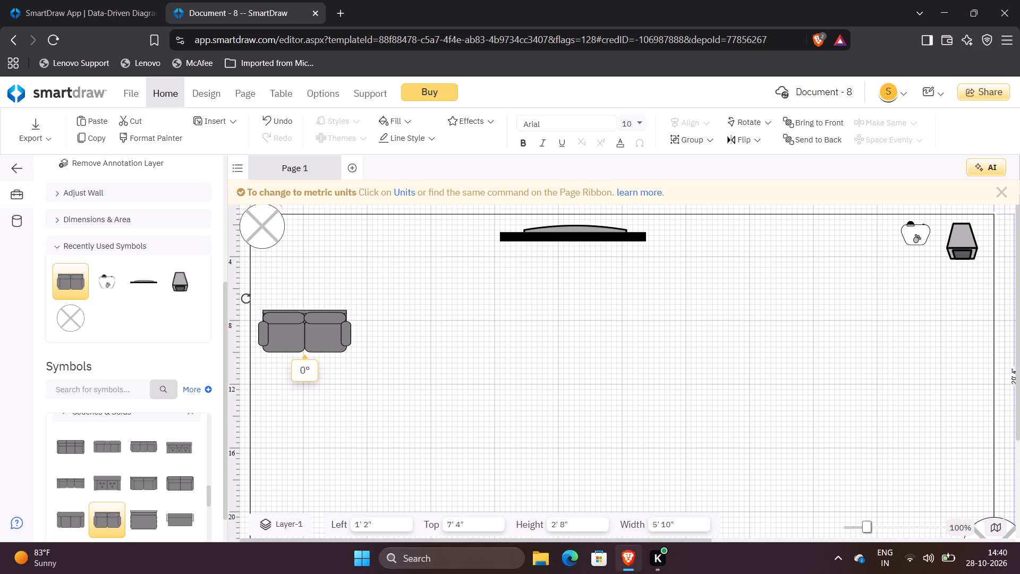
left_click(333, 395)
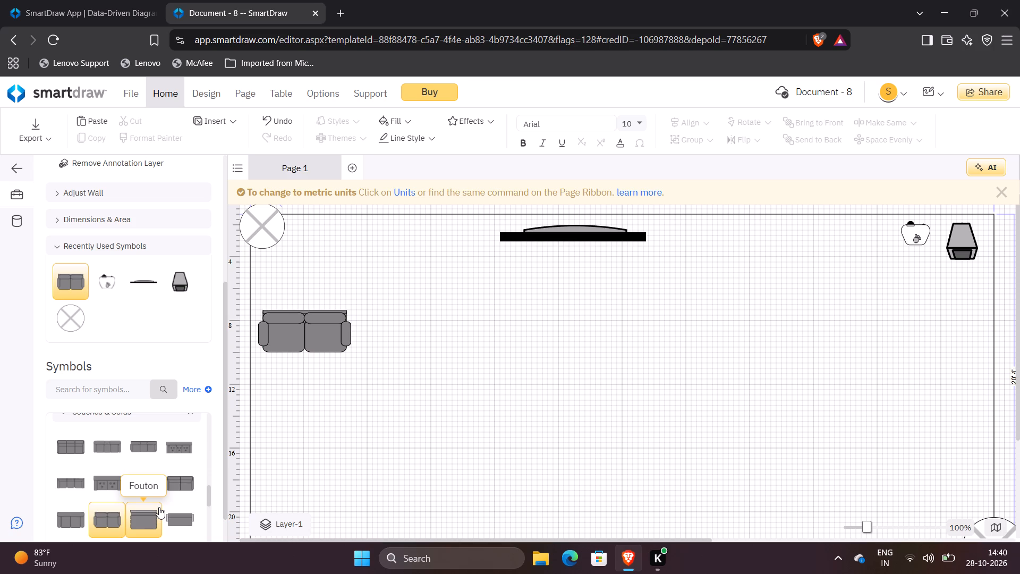
Add the L-shaped sectional sofa with pillows from Couches & Sofas, placing it below the television about 16' 4" from left and 8' from top.
scroll(159, 507, "down", 3)
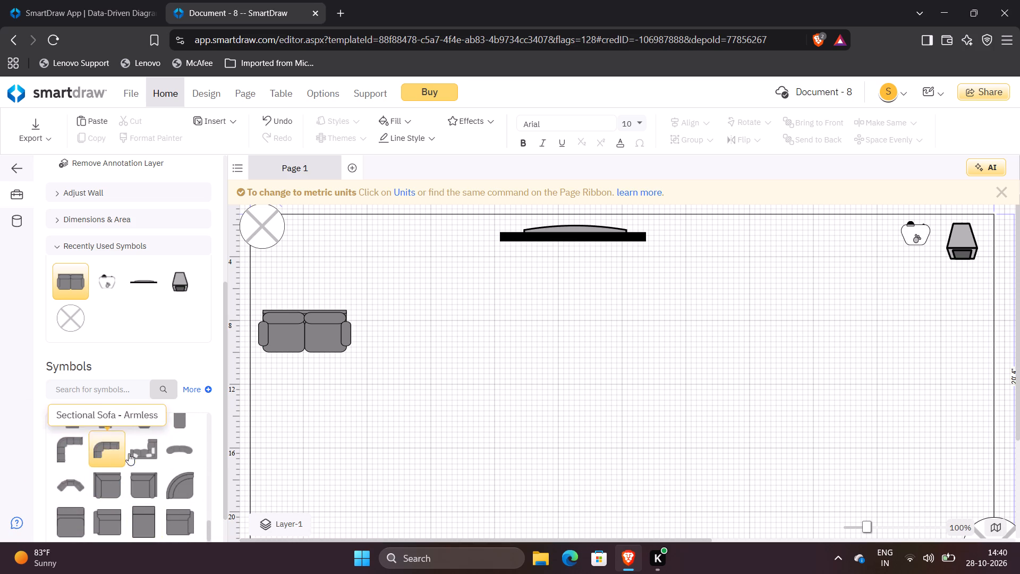
double_click(147, 449)
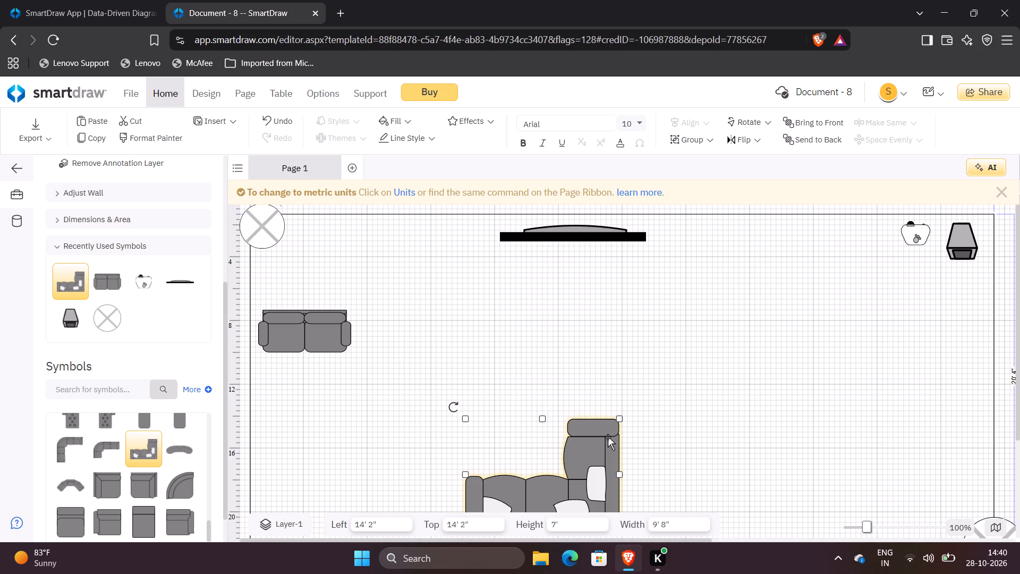
left_click_drag(594, 444, 691, 341)
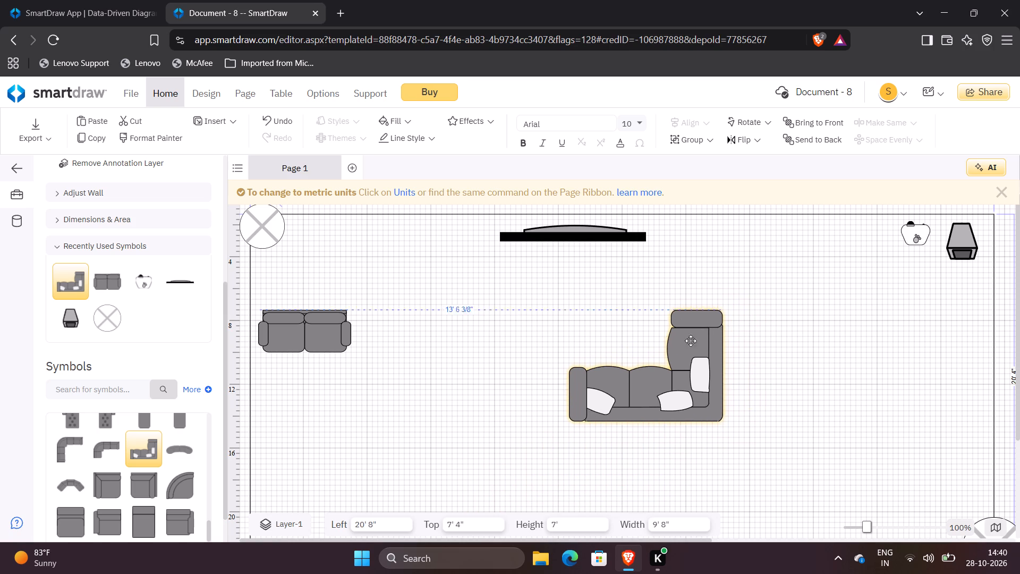
left_click_drag(691, 341, 647, 350)
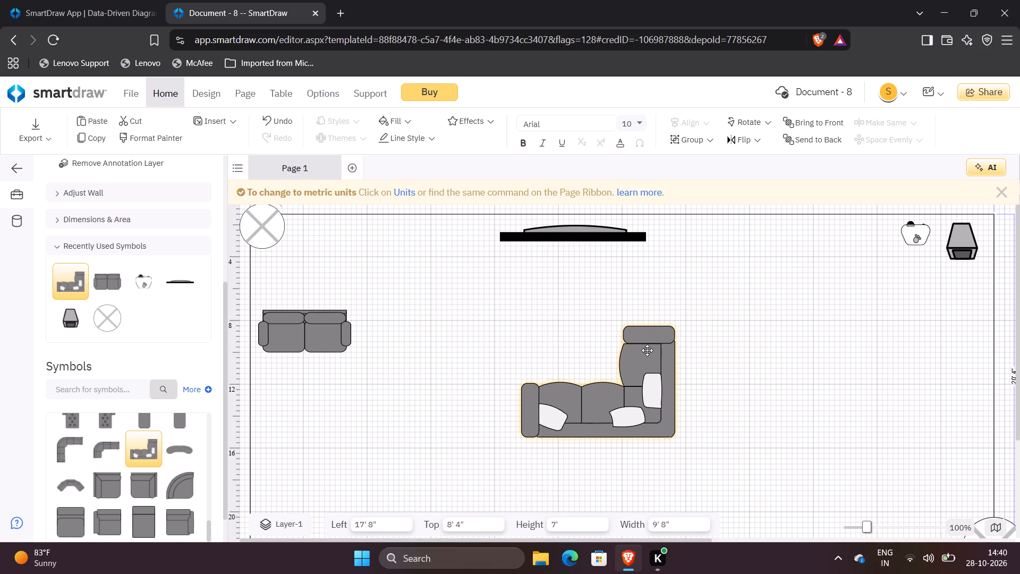
left_click_drag(647, 350, 630, 347)
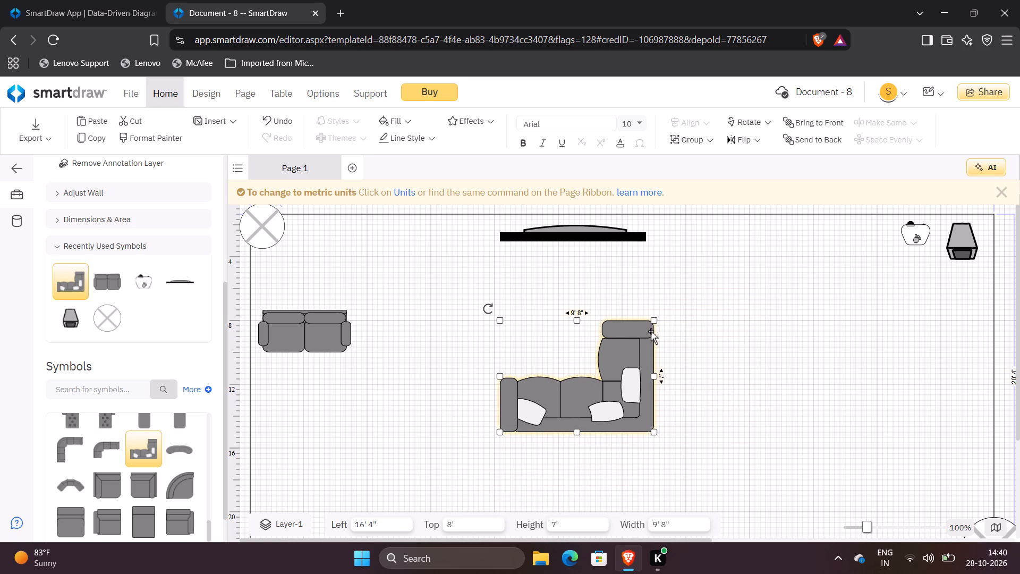
Reduce the sectional sofa's height to about 6', keeping its 9' 8" width and its lower edge in place.
left_click_drag(653, 319, 652, 327)
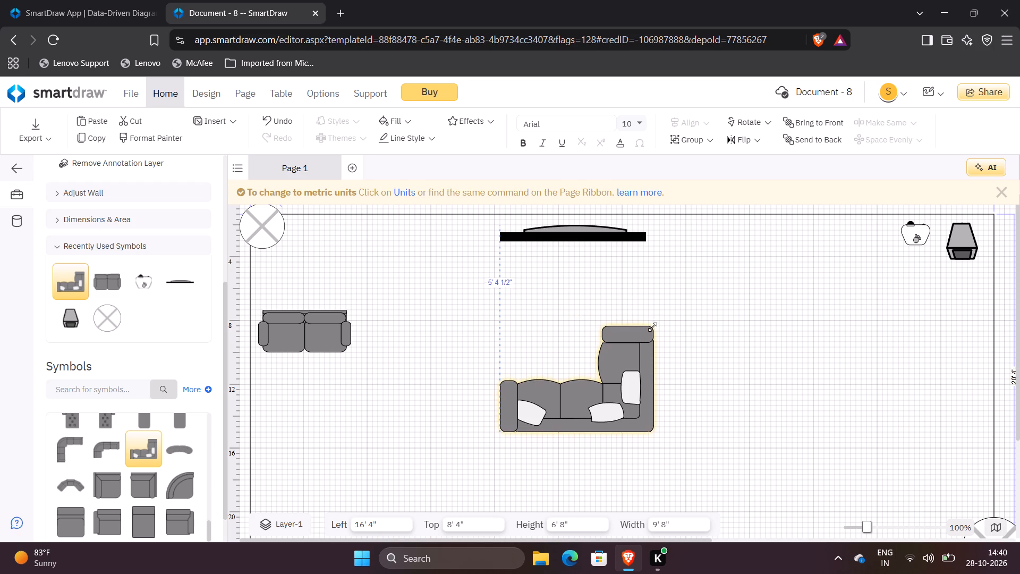
left_click_drag(652, 327, 652, 339)
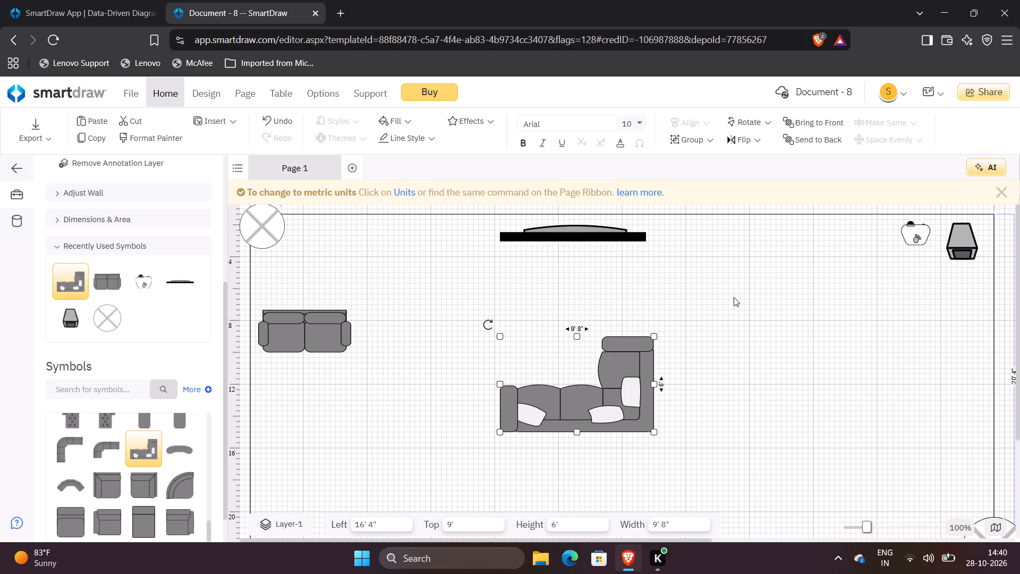
left_click(734, 297)
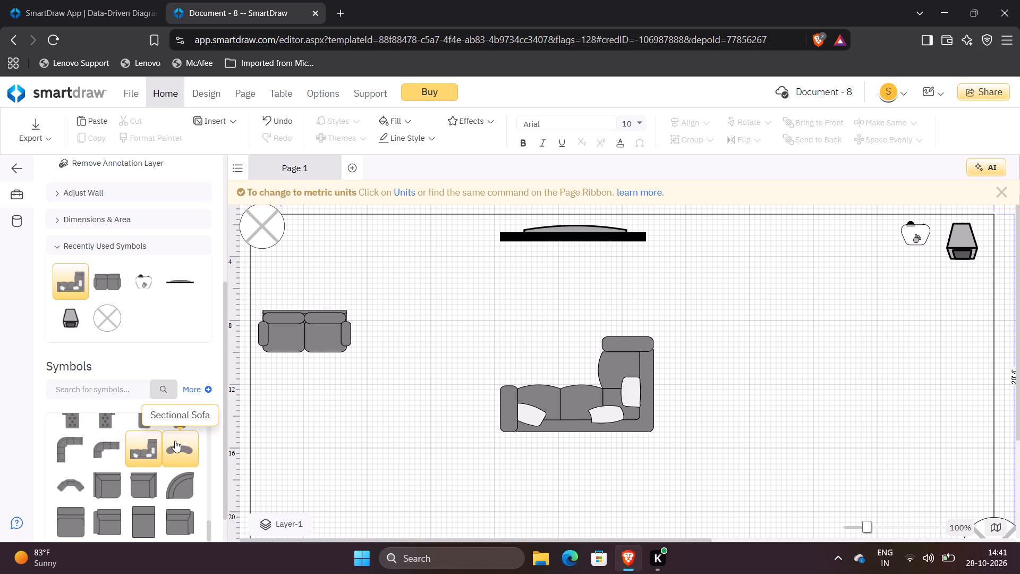
Add a Round Throw Pillow and place it between the television and sectional, about 19' 4" from left and 7' 4" from top.
scroll(182, 441, "down", 2)
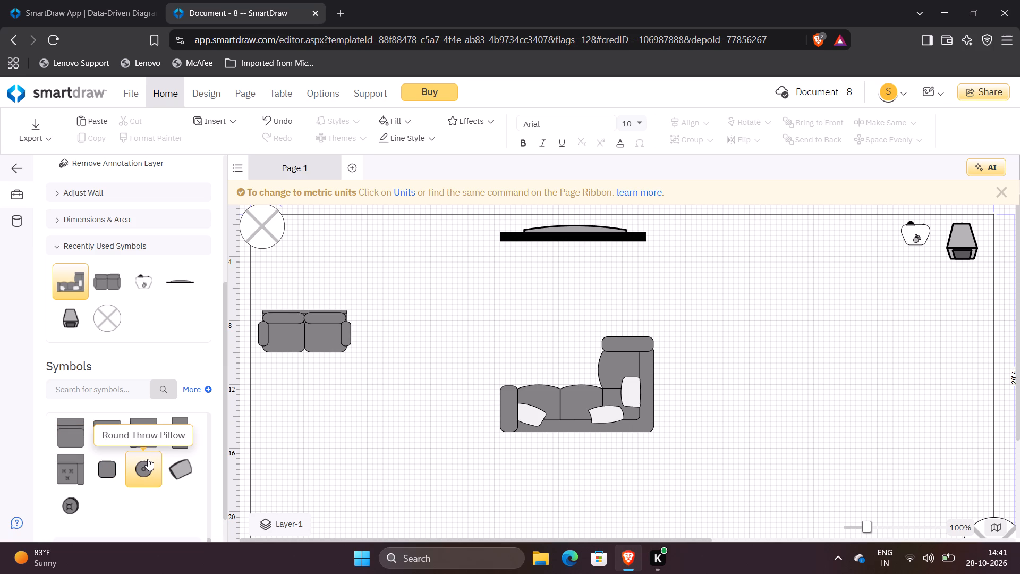
double_click(148, 459)
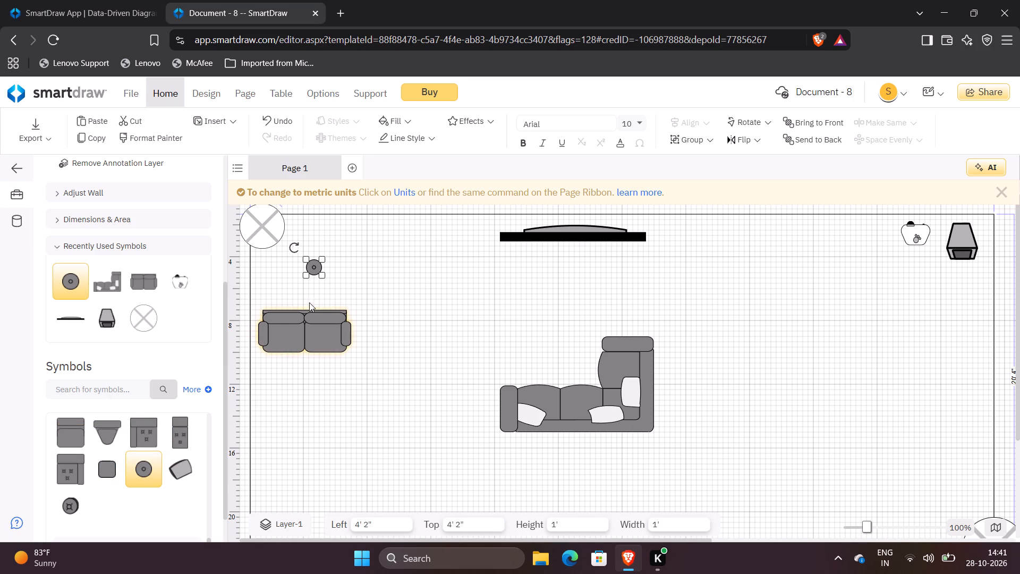
left_click_drag(317, 272, 387, 302)
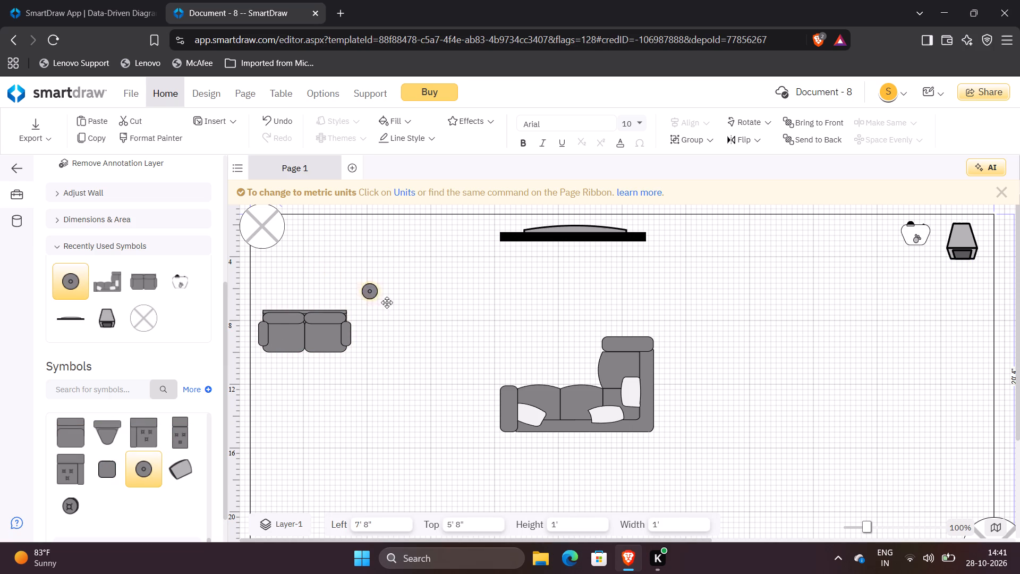
left_click_drag(387, 302, 576, 316)
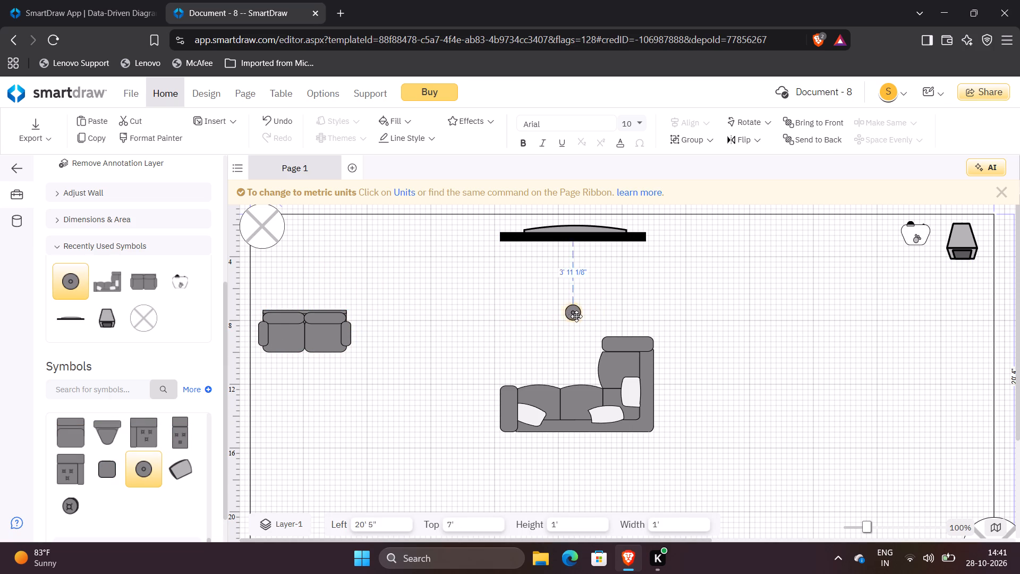
left_click_drag(576, 316, 558, 320)
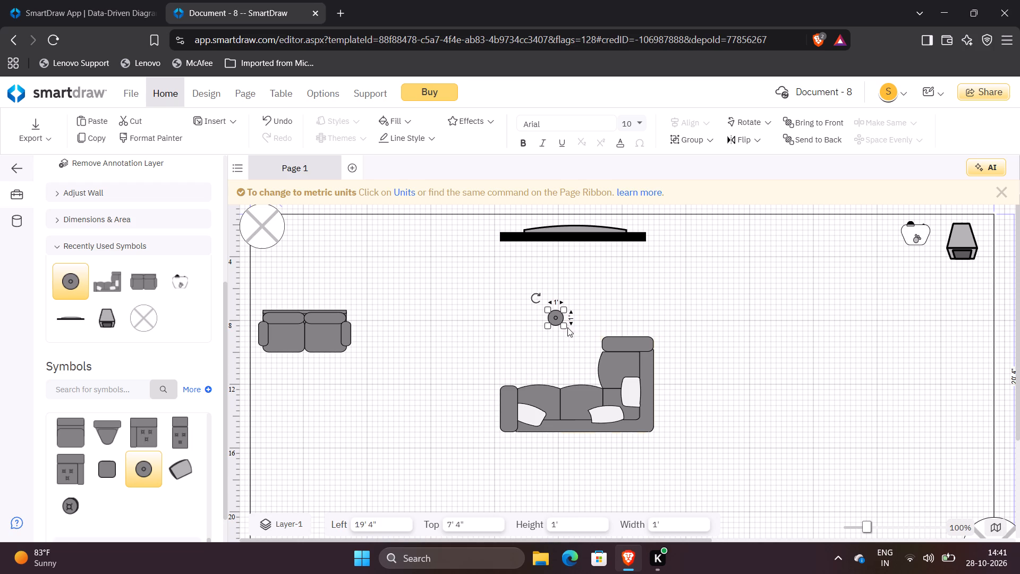
Enlarge the round throw pillow to about 2' by 2', keeping its upper-left corner in place.
left_click_drag(565, 326, 573, 332)
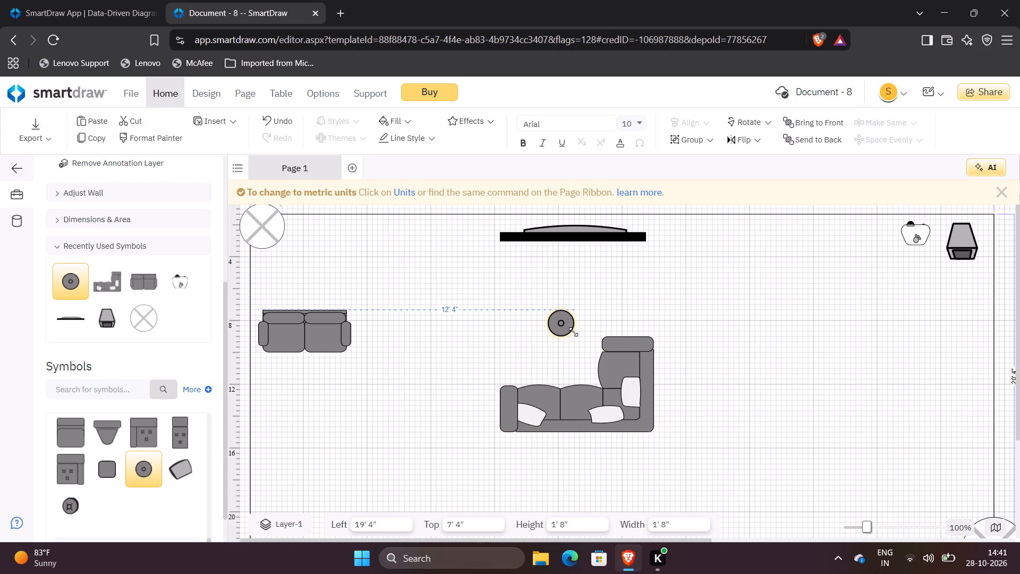
left_click_drag(573, 332, 579, 340)
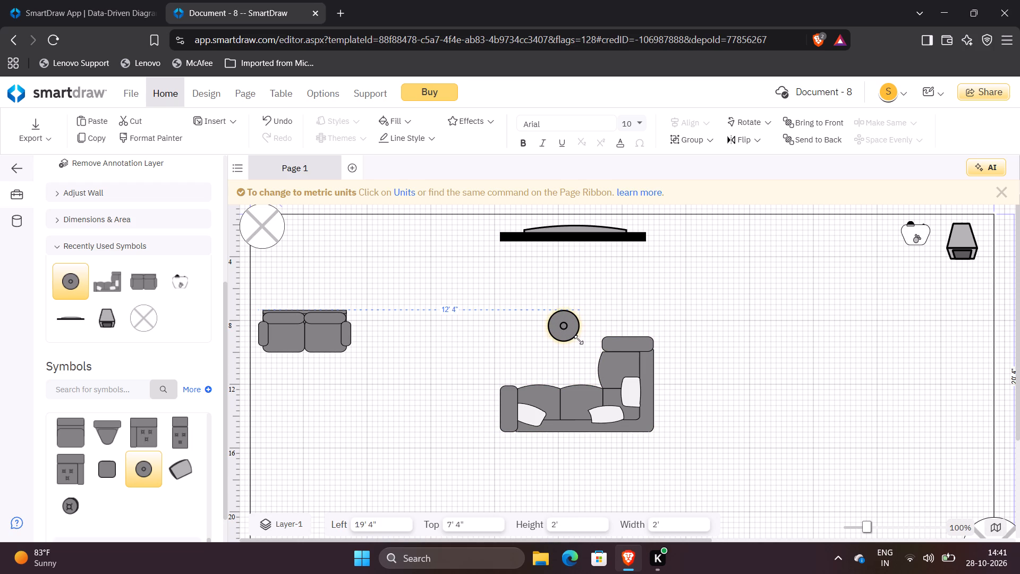
left_click(458, 290)
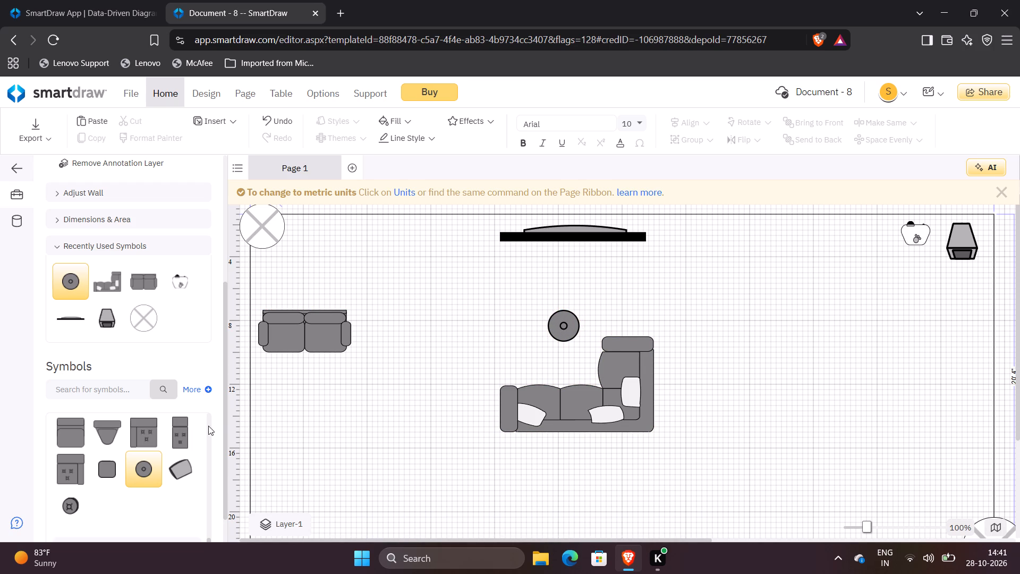
Add a Desk Lamp from the Lighting symbols and place it beyond the sectional, about 28' 8" from left and 8' from top.
scroll(166, 455, "down", 3)
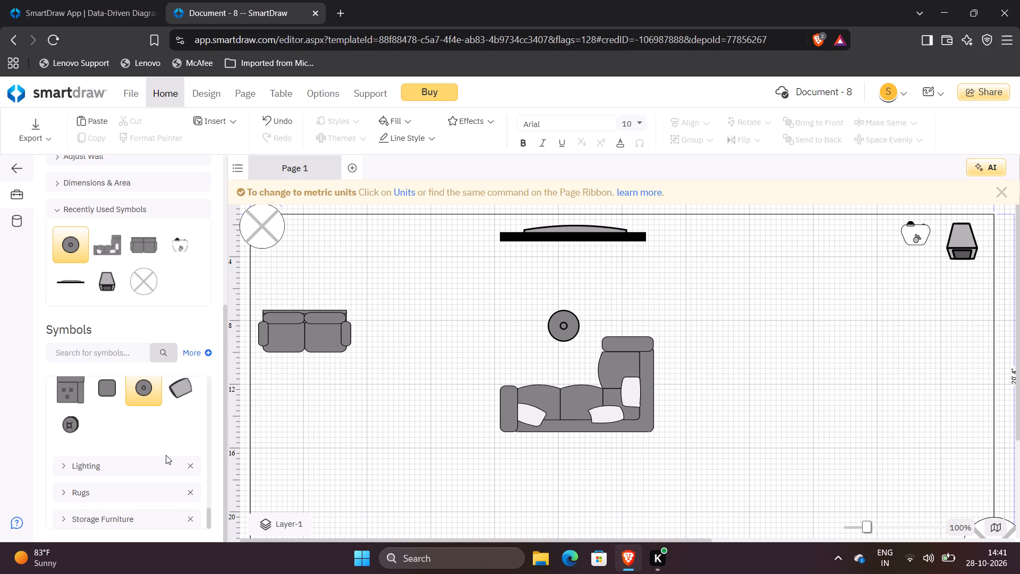
scroll(166, 455, "down", 2)
scroll(87, 483, "down", 2)
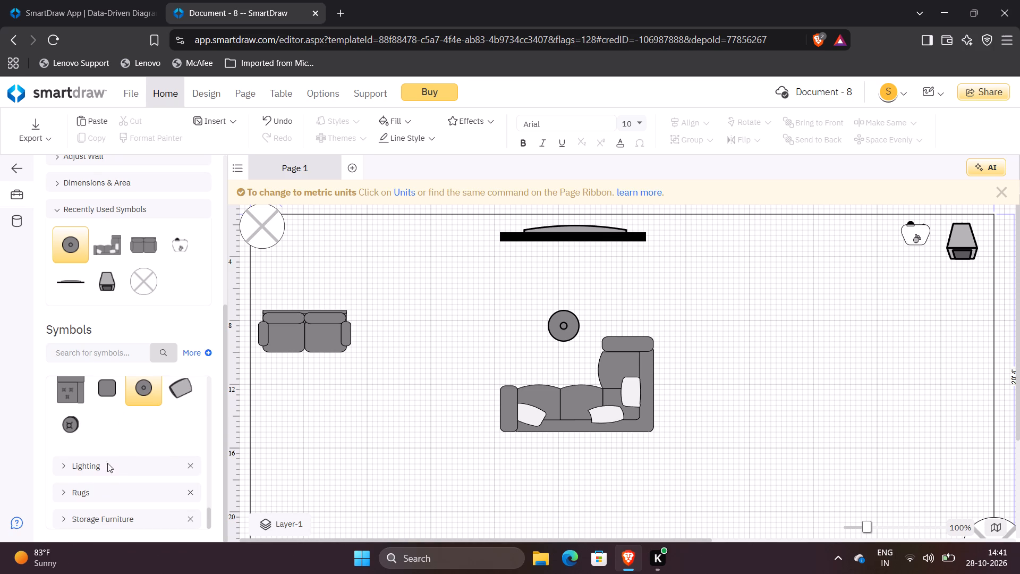
left_click(97, 460)
scroll(100, 476, "down", 2)
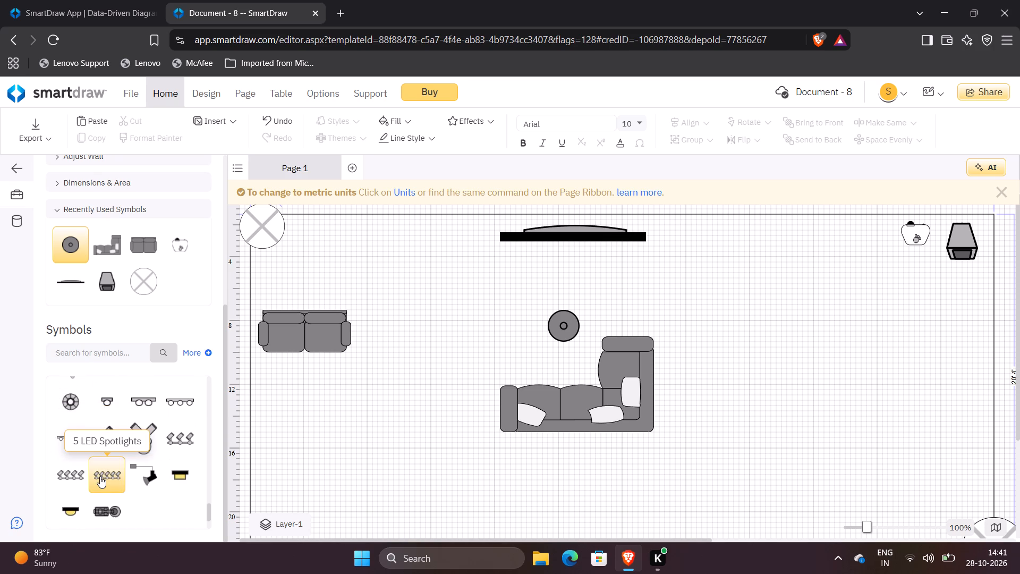
scroll(100, 476, "up", 1)
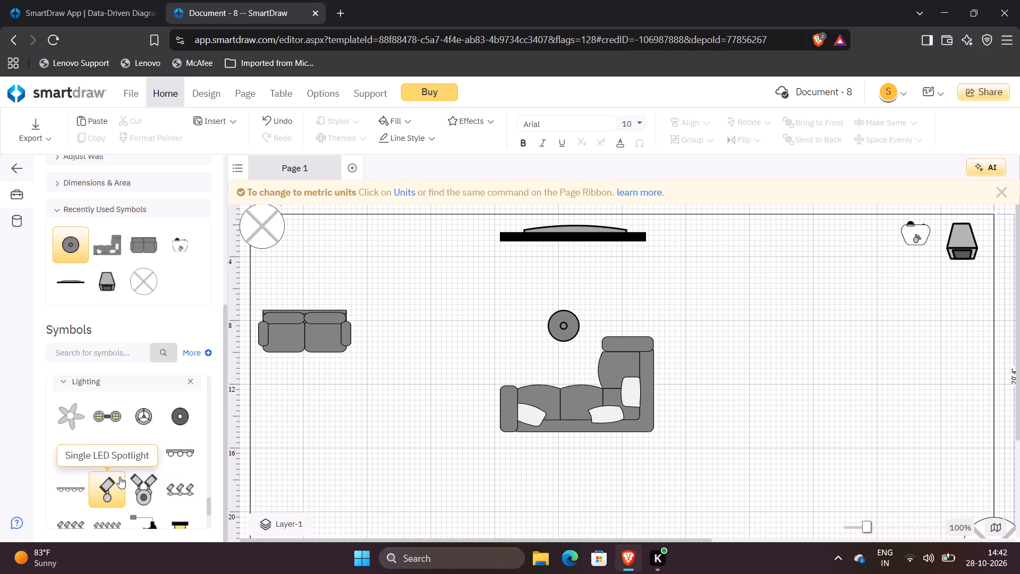
scroll(120, 477, "down", 1)
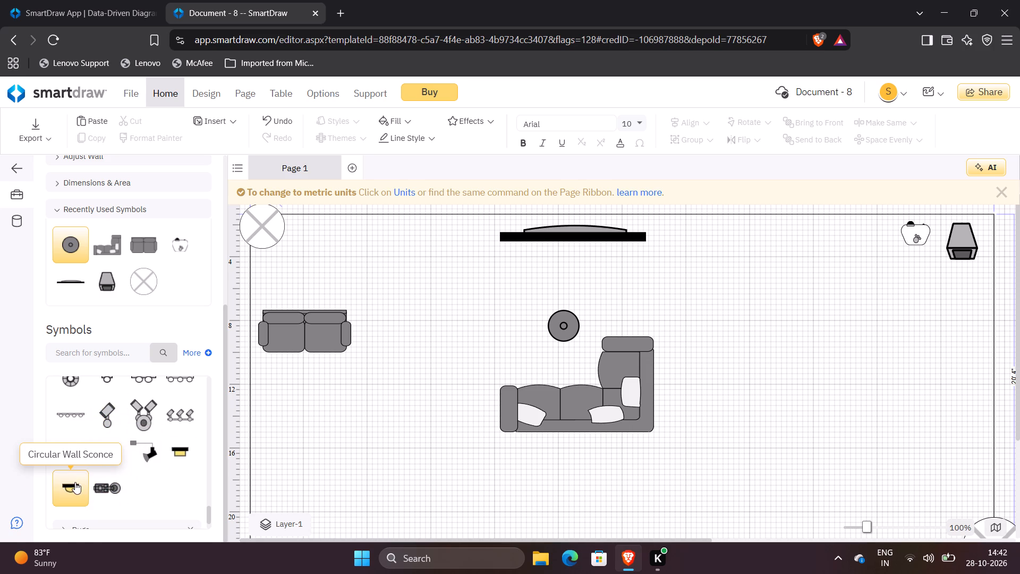
left_click(110, 487)
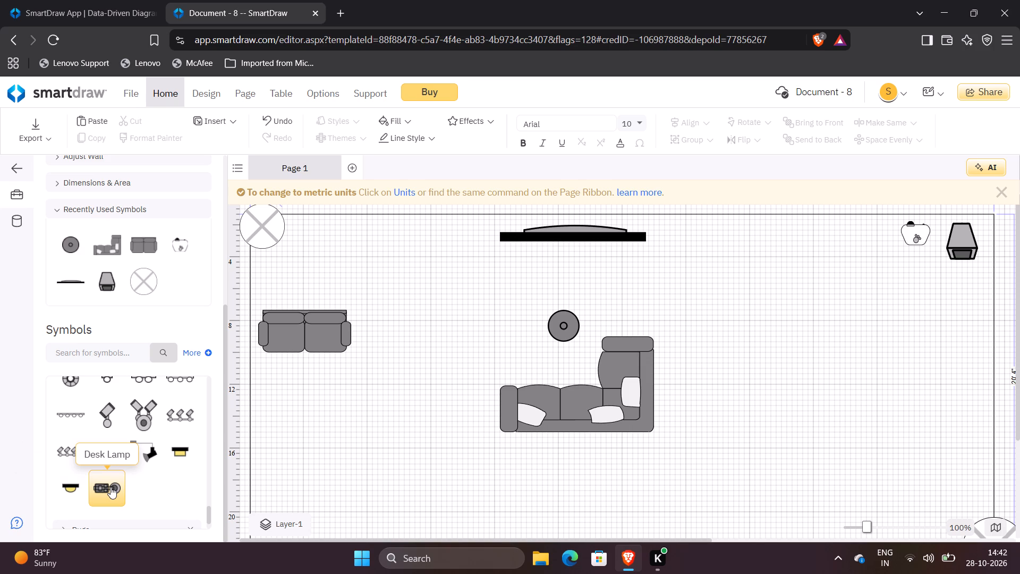
double_click(103, 487)
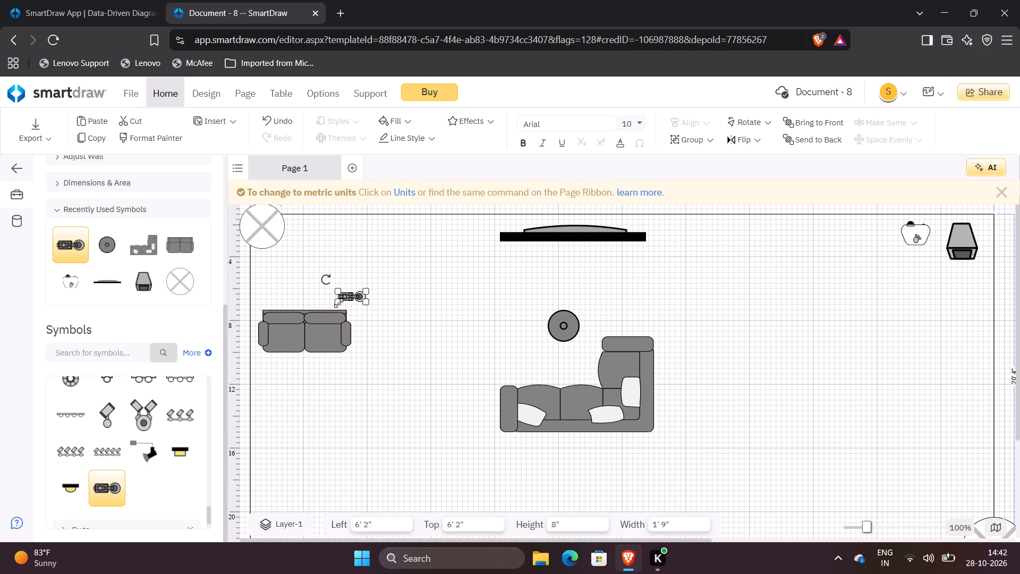
left_click_drag(346, 300, 646, 398)
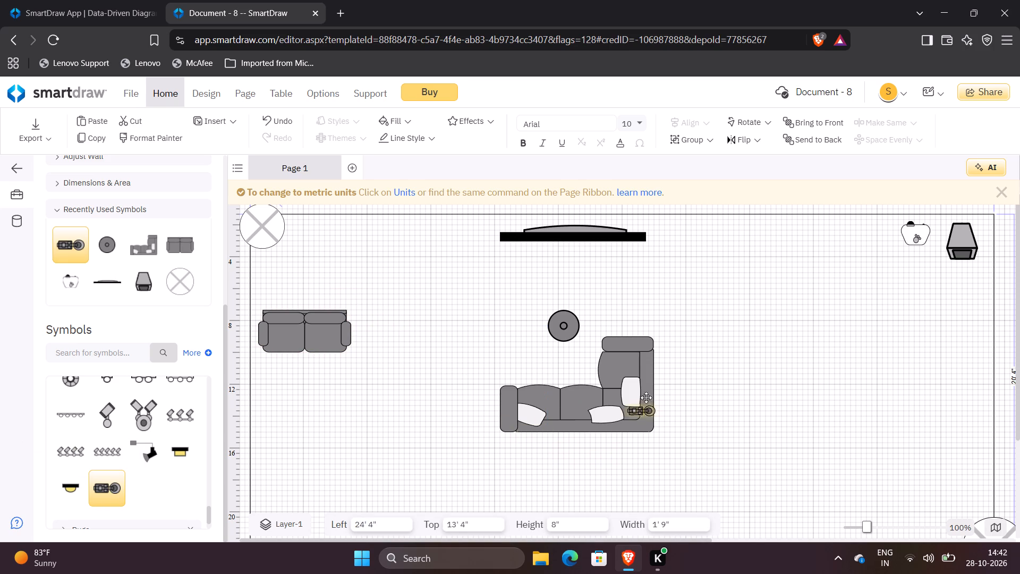
left_click_drag(646, 398, 705, 329)
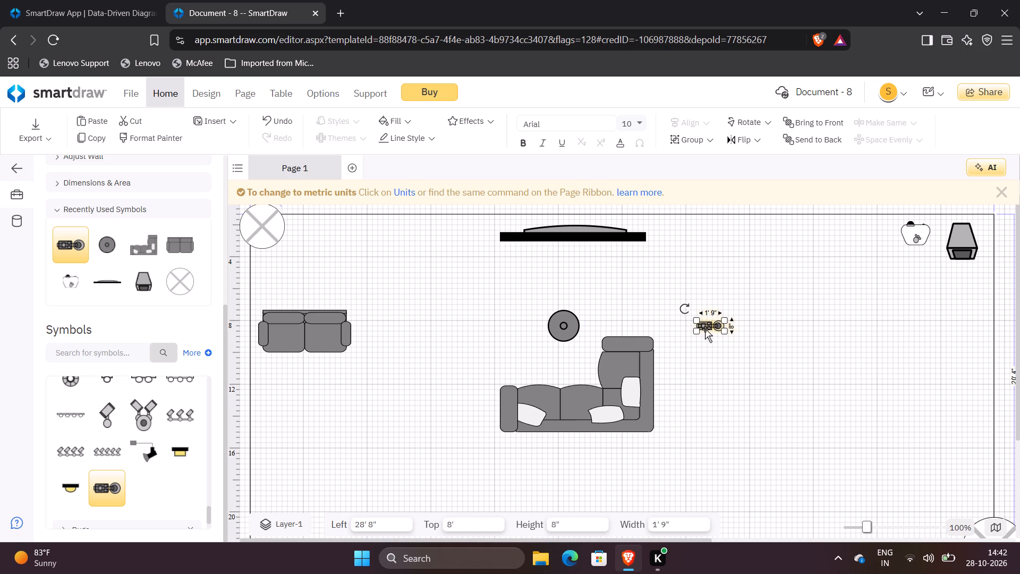
Enlarge the desk lamp proportionally to about 3' wide and 1' 2" high.
left_click_drag(727, 333, 737, 343)
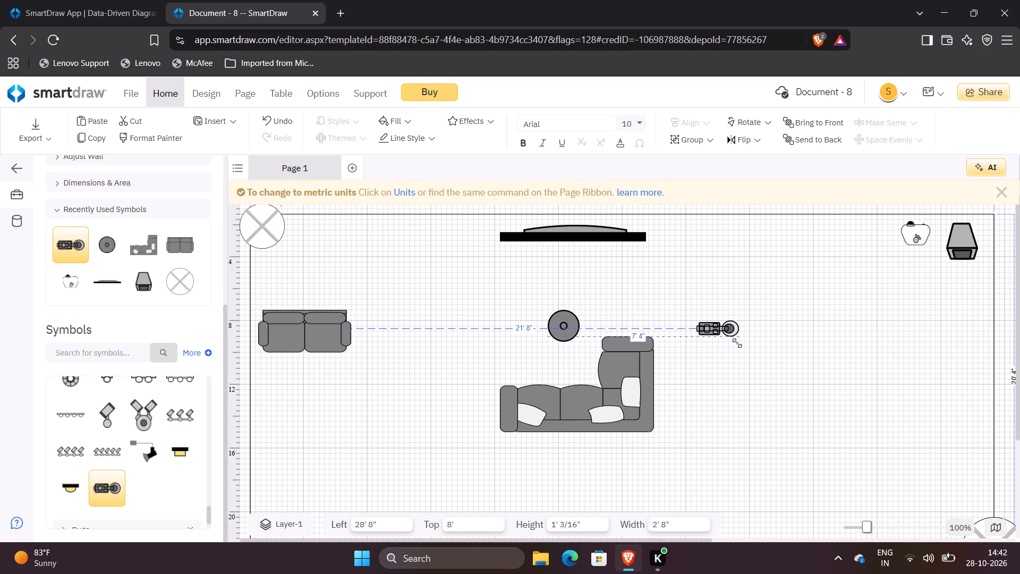
left_click_drag(737, 343, 744, 348)
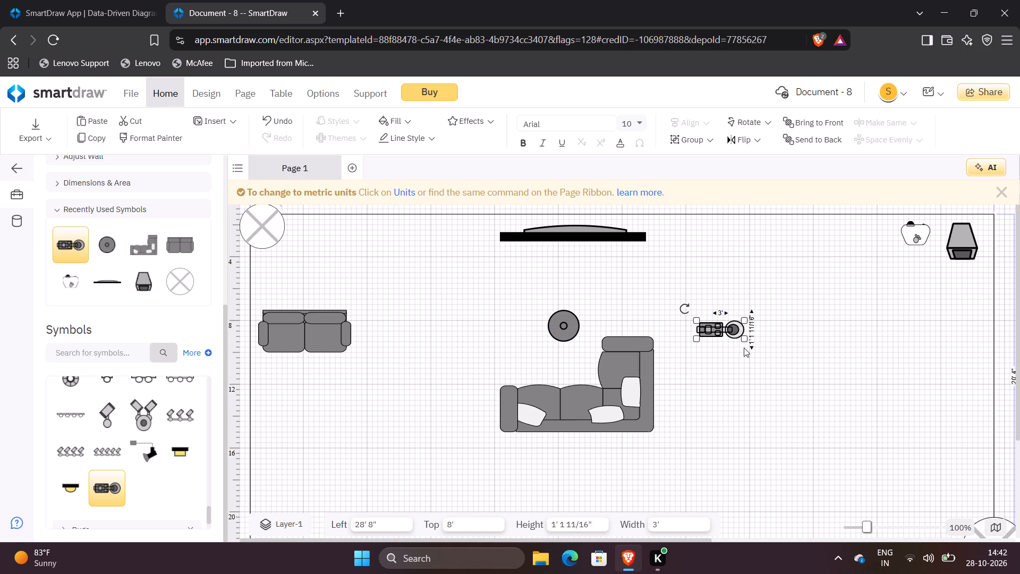
left_click(744, 267)
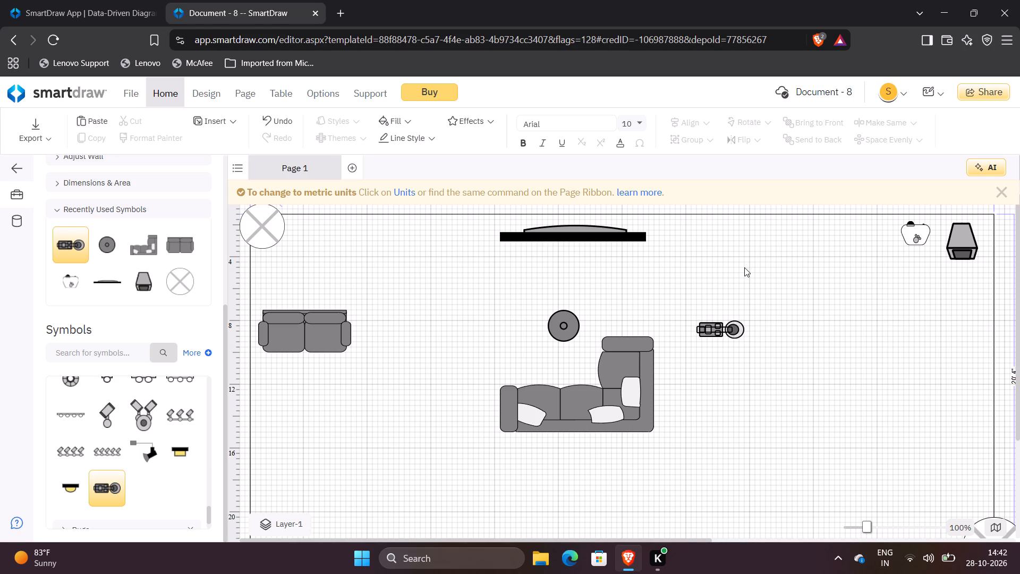
Add a Contemporary Rug - 2 from the Rugs symbols and place it below the speaker and projector, about 41' from left and 6' from top.
scroll(126, 409, "down", 1)
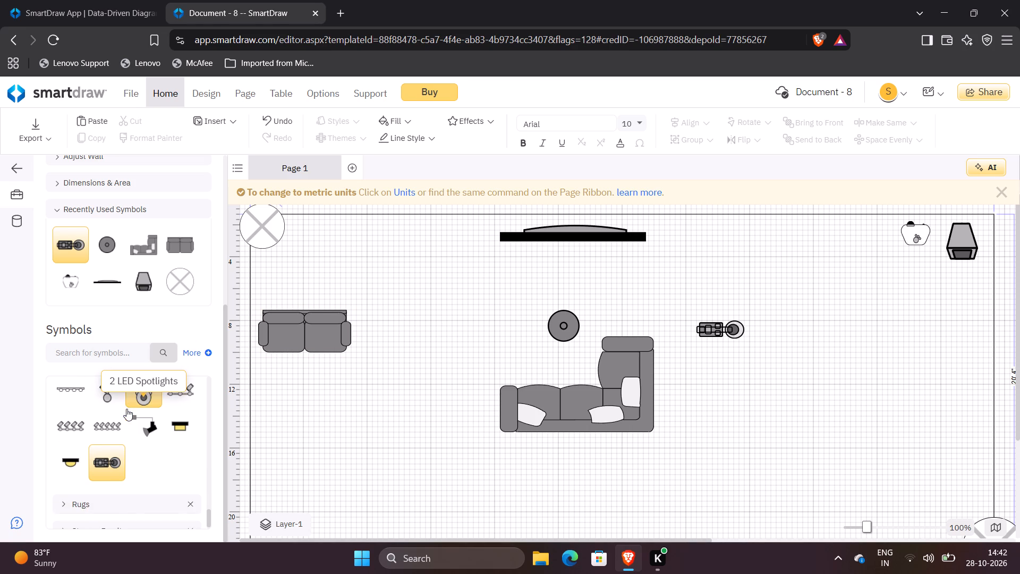
scroll(126, 409, "down", 3)
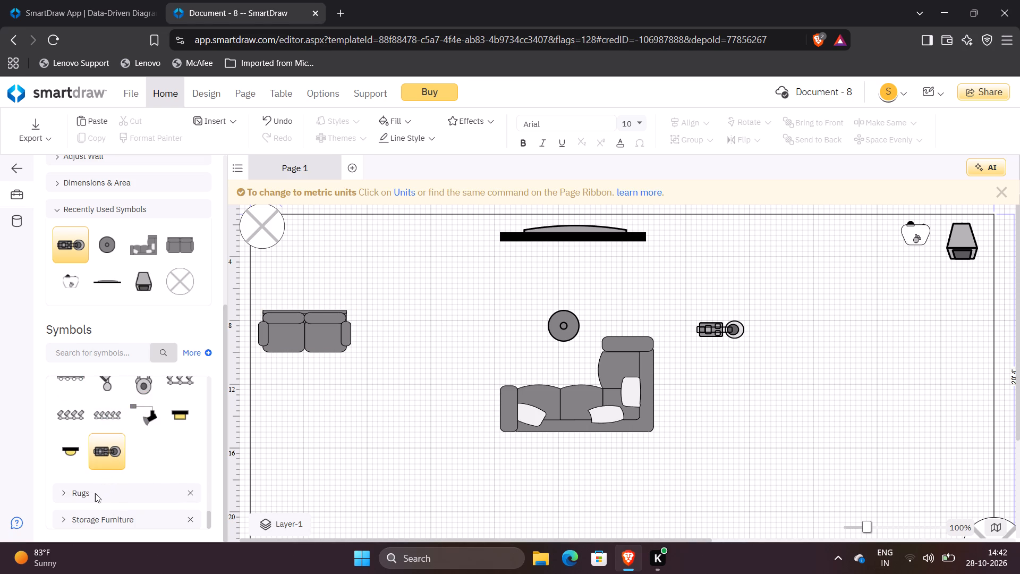
left_click(81, 493)
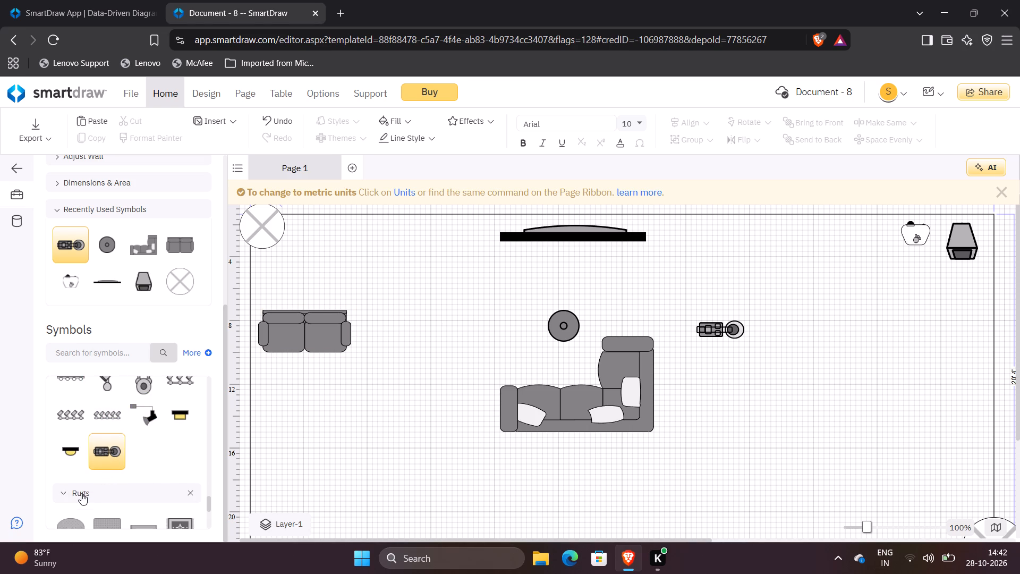
scroll(101, 496, "down", 2)
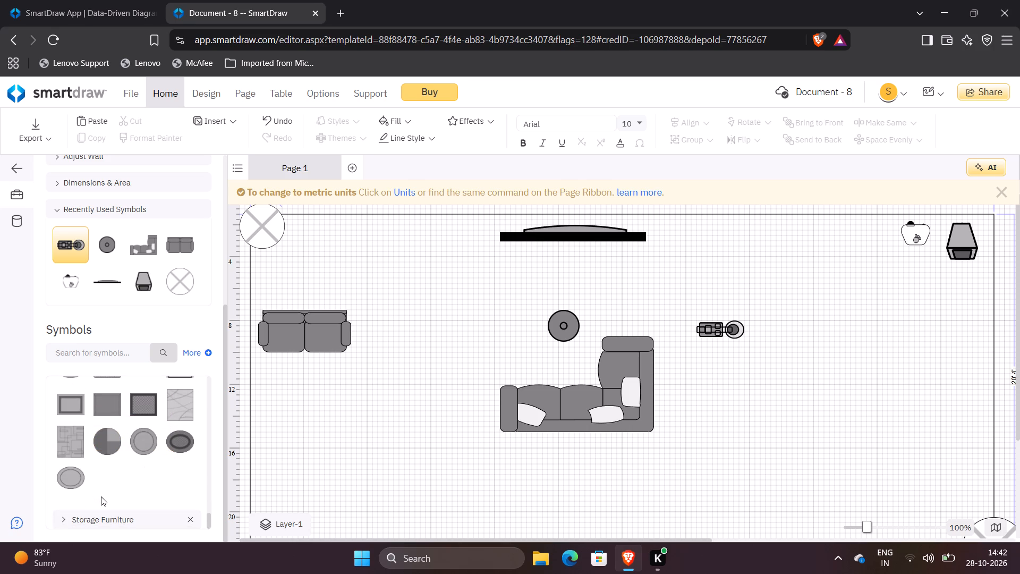
scroll(123, 463, "up", 1)
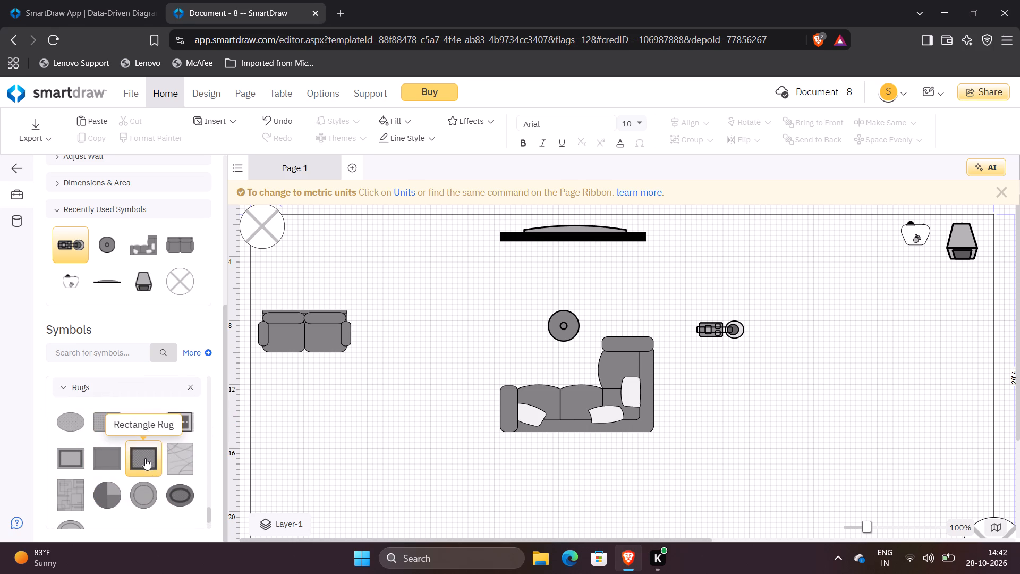
double_click(78, 493)
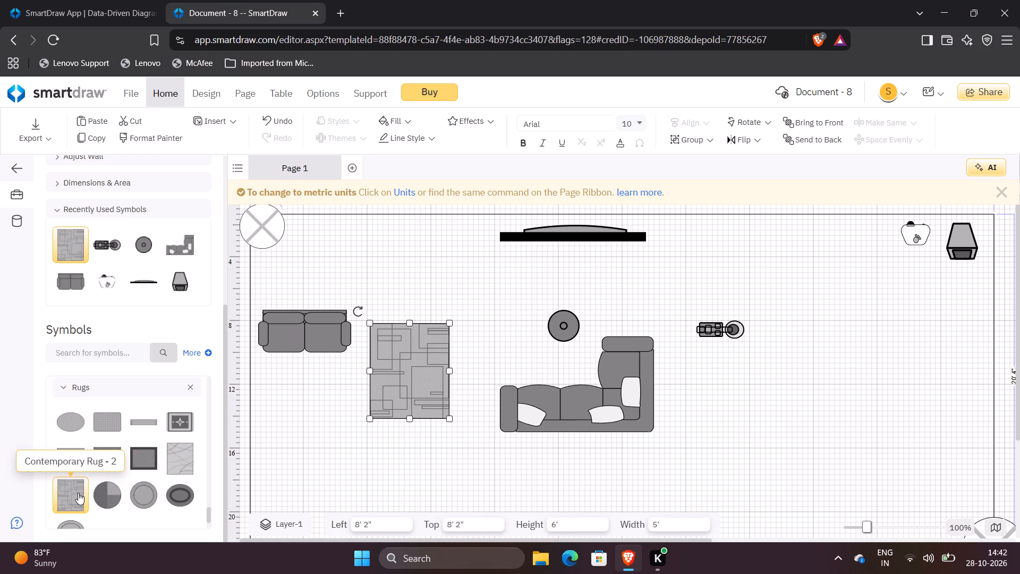
left_click_drag(402, 416, 541, 406)
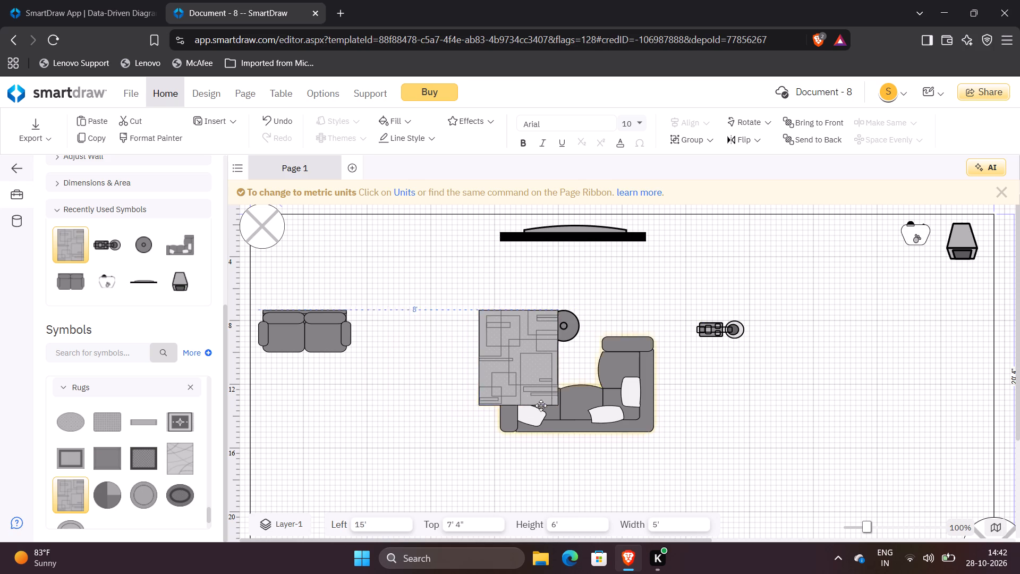
left_click_drag(541, 406, 730, 402)
left_click_drag(730, 402, 854, 409)
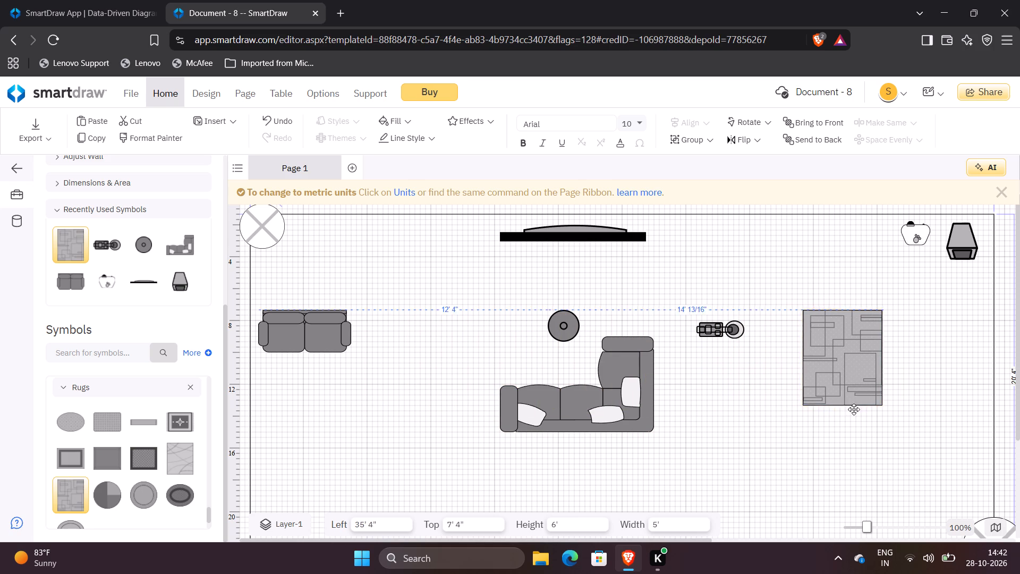
left_click_drag(854, 409, 967, 397)
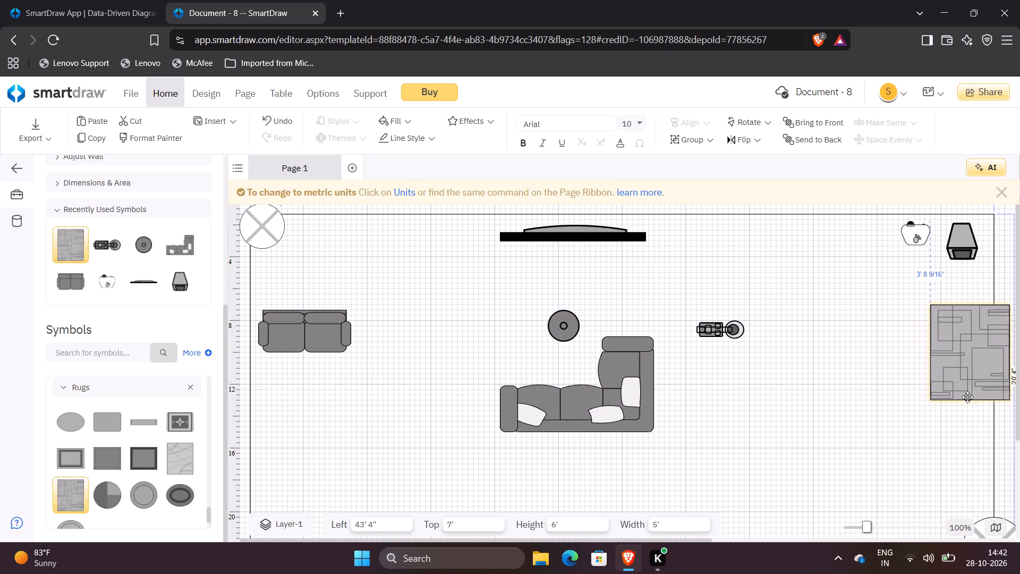
left_click_drag(967, 397, 929, 381)
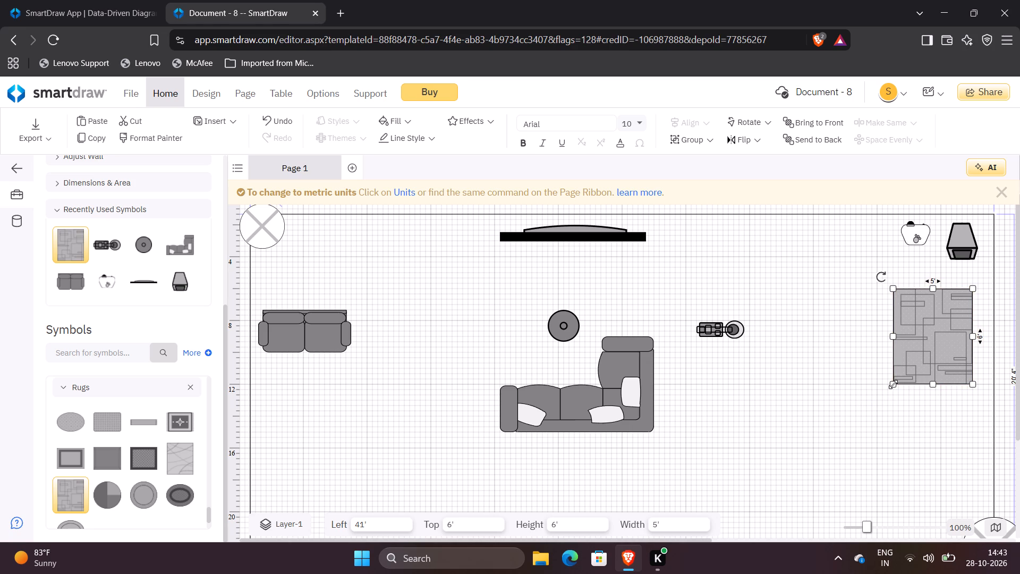
Enlarge the contemporary rug to about 5' 4" wide and 9' 8" high, keeping its upper-right corner in place.
left_click_drag(893, 383, 891, 444)
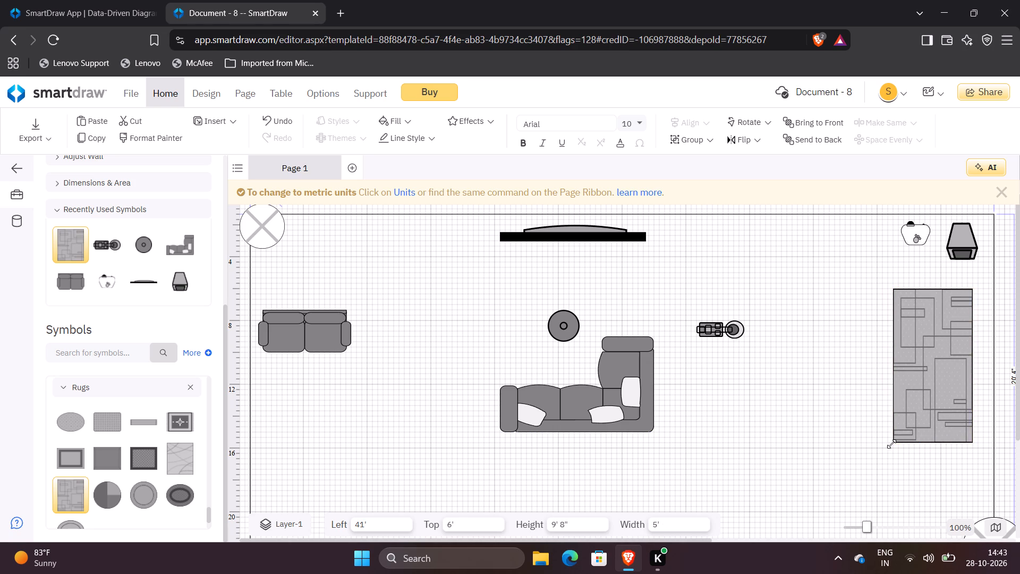
left_click_drag(891, 444, 888, 445)
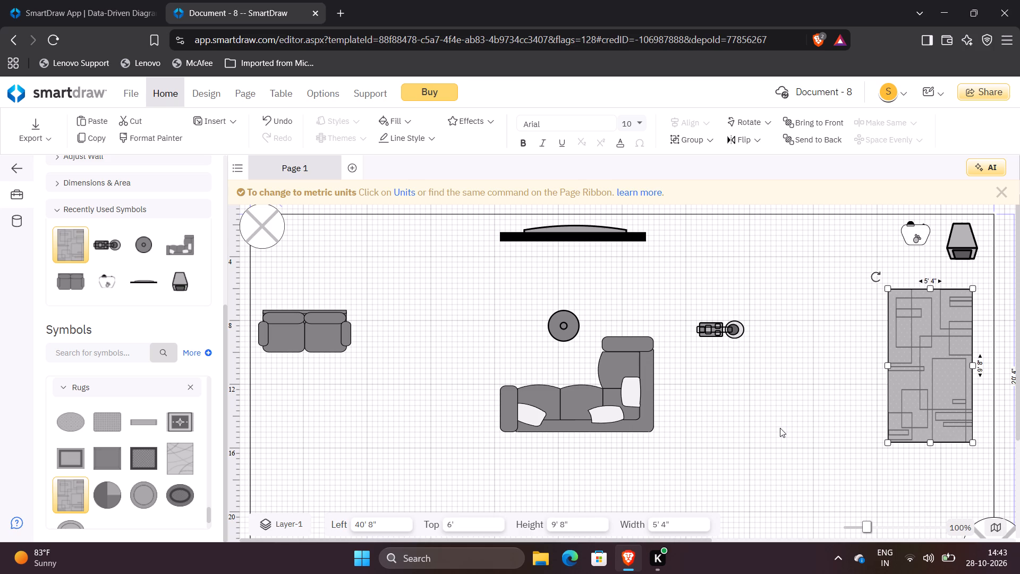
left_click(780, 428)
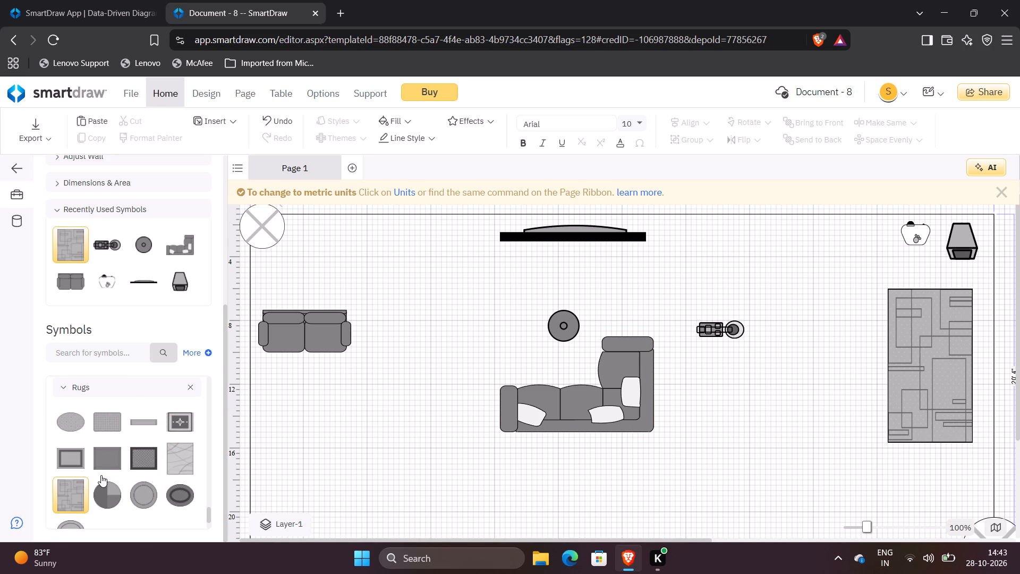
Add two Tasseled Runner Rugs and place one between the television and round pillow, about 16' from left and 4' 2" from top.
scroll(141, 461, "up", 1)
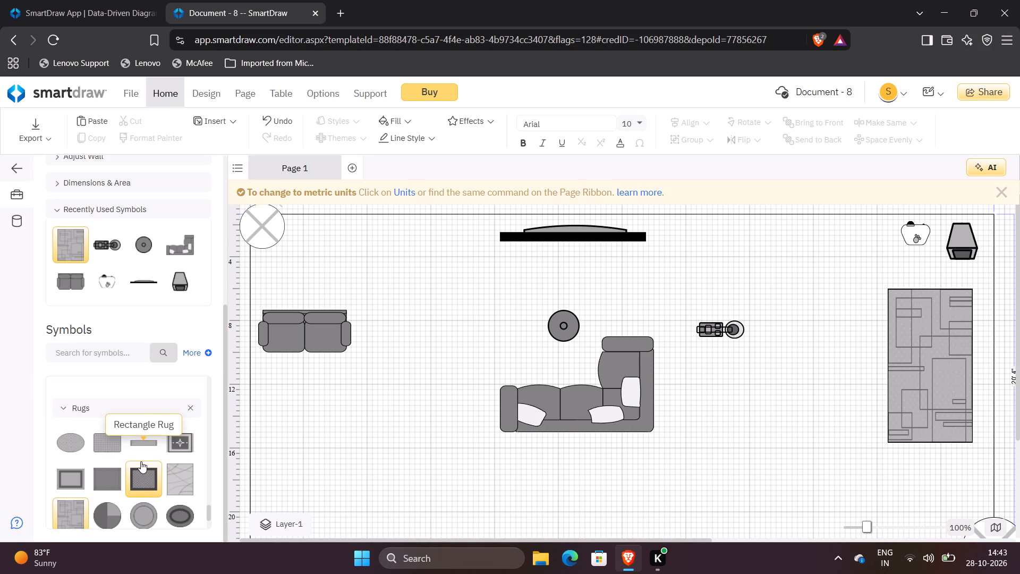
double_click(151, 432)
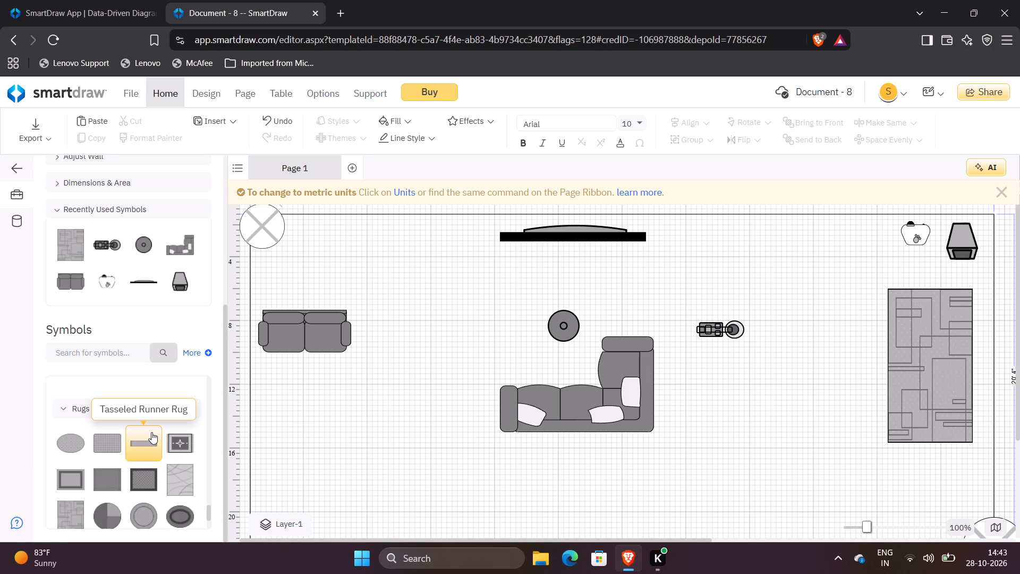
double_click(143, 441)
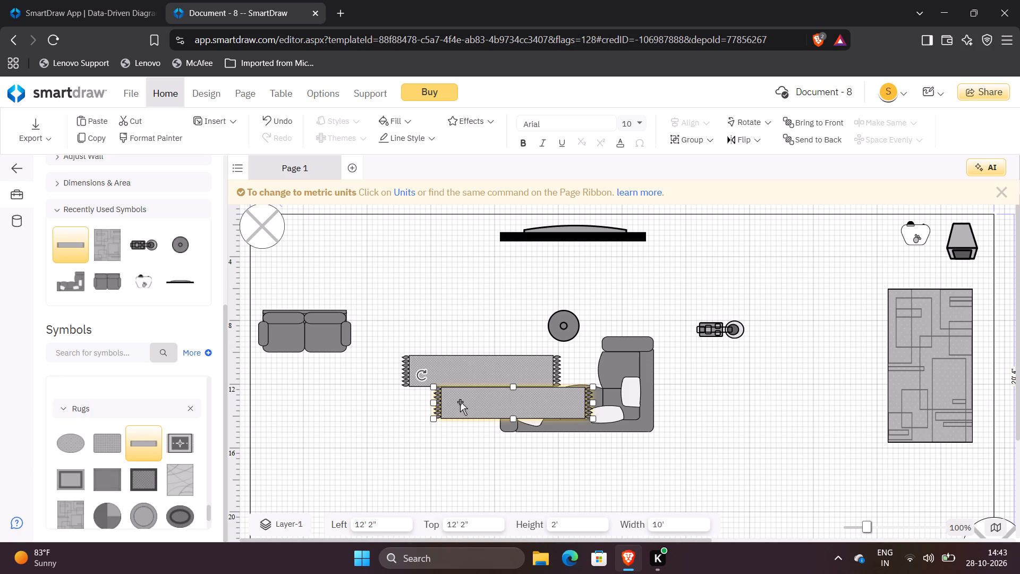
left_click_drag(460, 402, 451, 476)
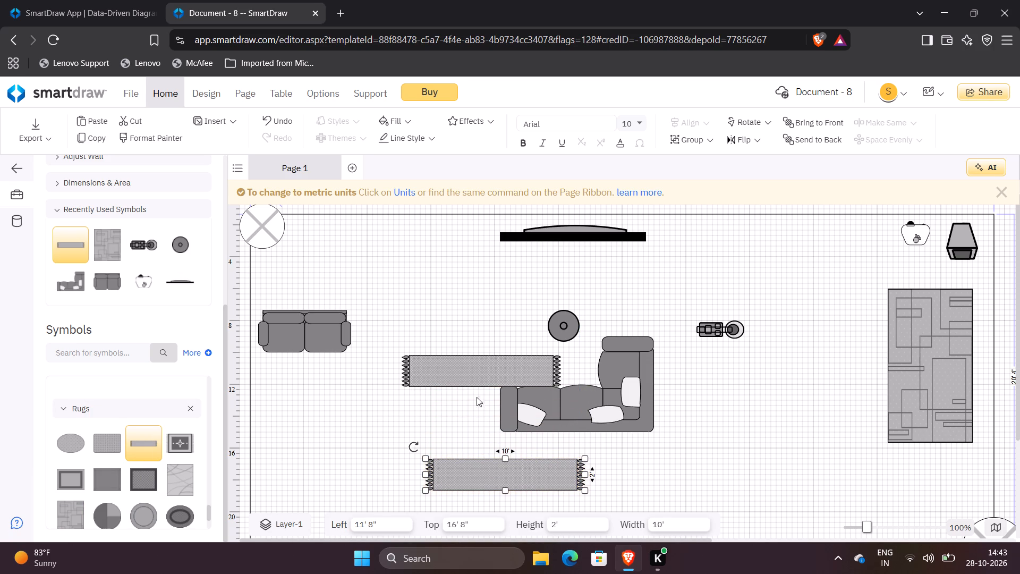
left_click_drag(479, 377, 548, 289)
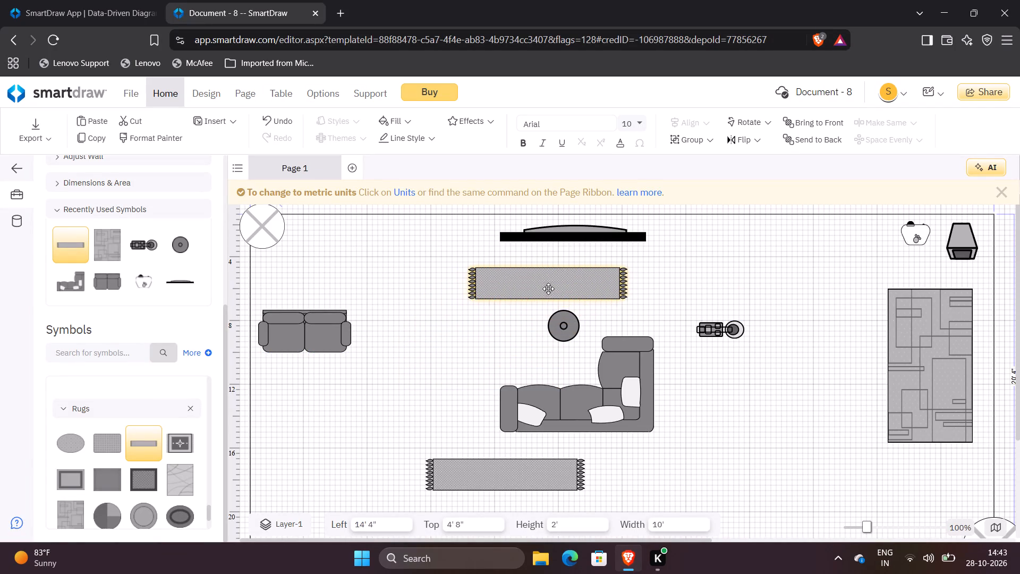
left_click_drag(548, 289, 572, 281)
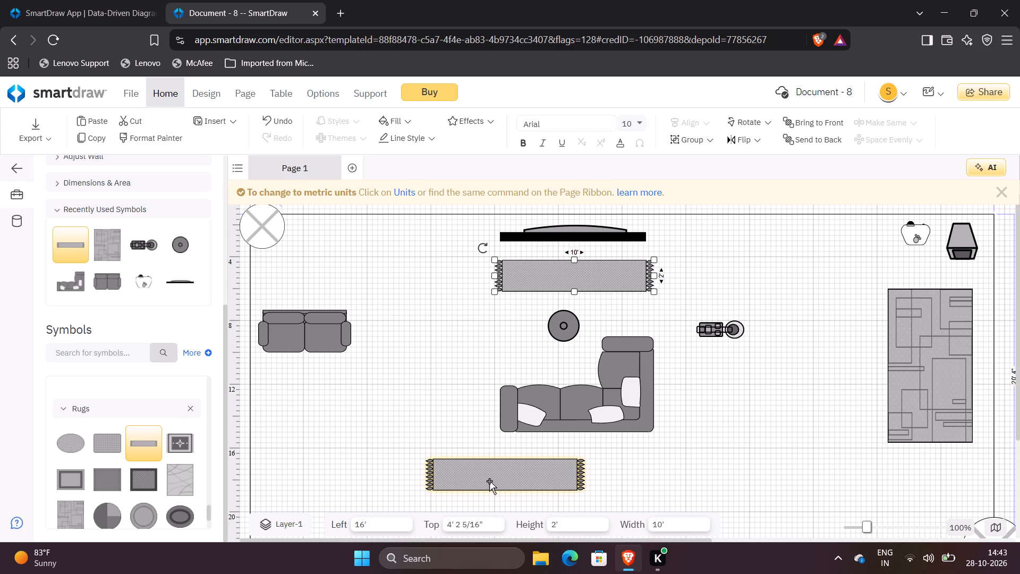
Move the other runner rug below the loveseat, about 1' 4" from left and 11' from top, and shrink it to about 5' 4" by 1'.
left_click_drag(489, 481, 375, 428)
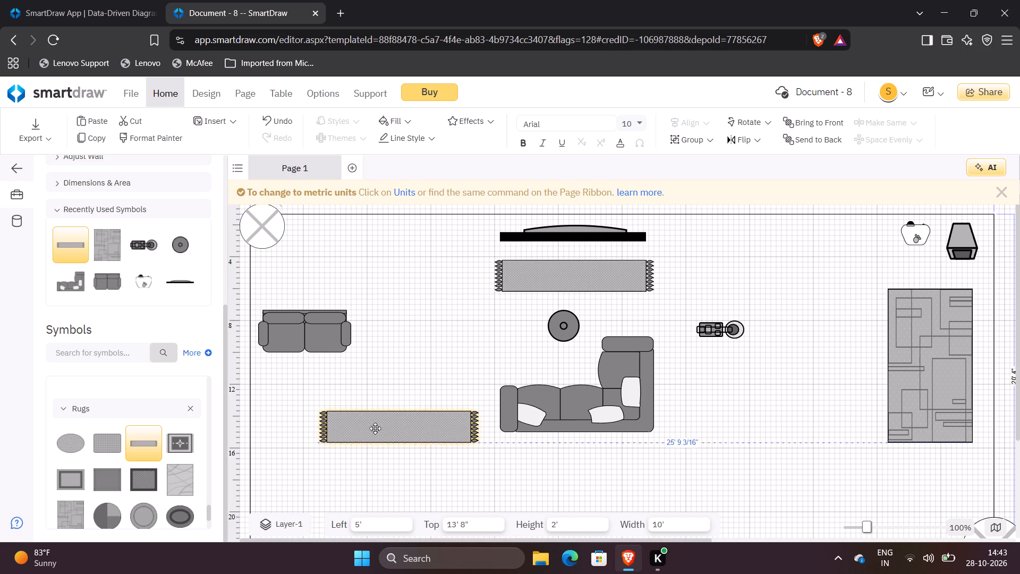
left_click_drag(375, 428, 325, 391)
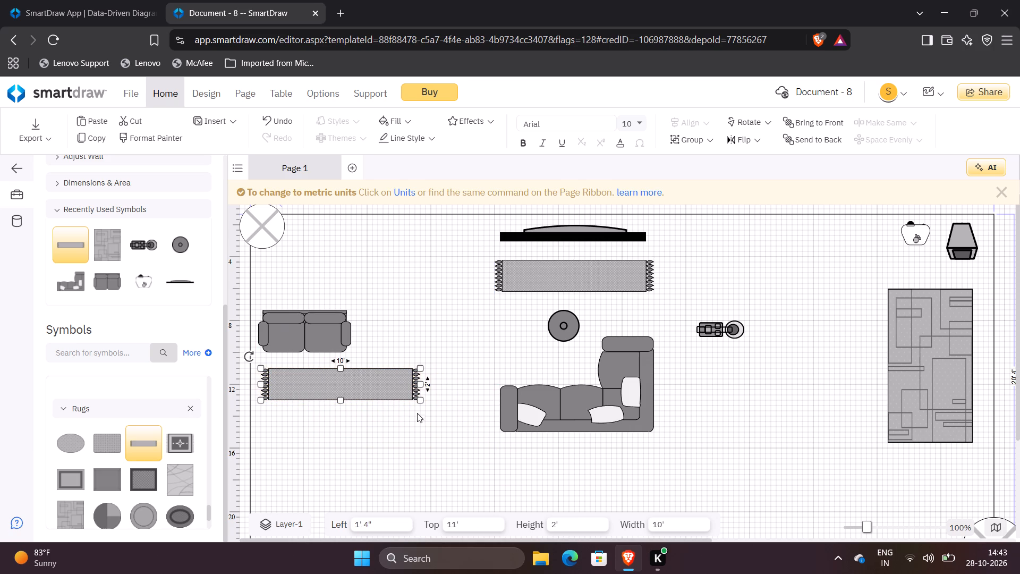
left_click_drag(421, 401, 394, 392)
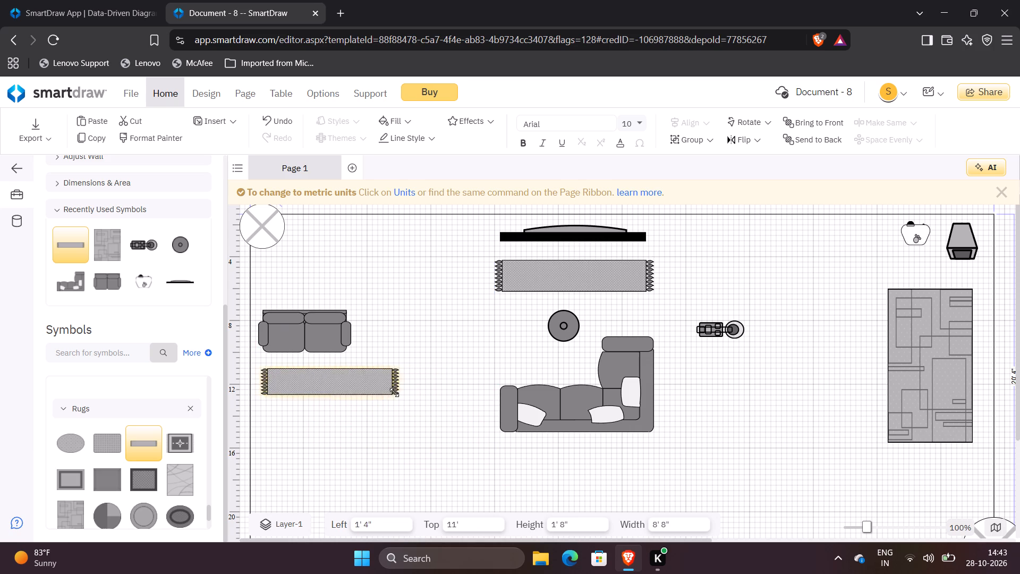
left_click_drag(394, 392, 347, 383)
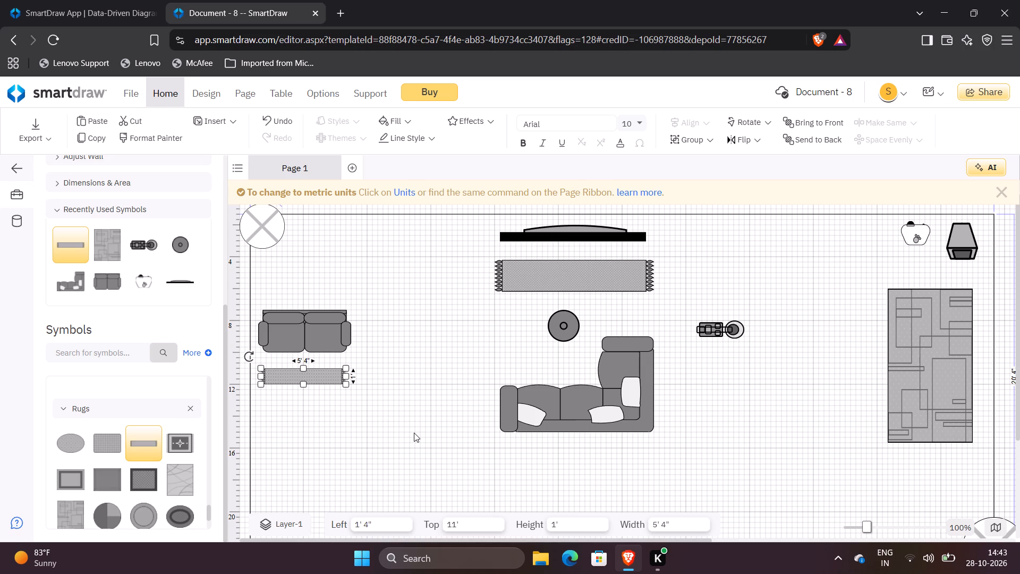
Add a Corner Cabinet from Storage Furniture and place it near the room's lower-left corner, about 1' 9 1/2" from left and 16' 4" from top.
scroll(114, 489, "down", 3)
left_click(103, 521)
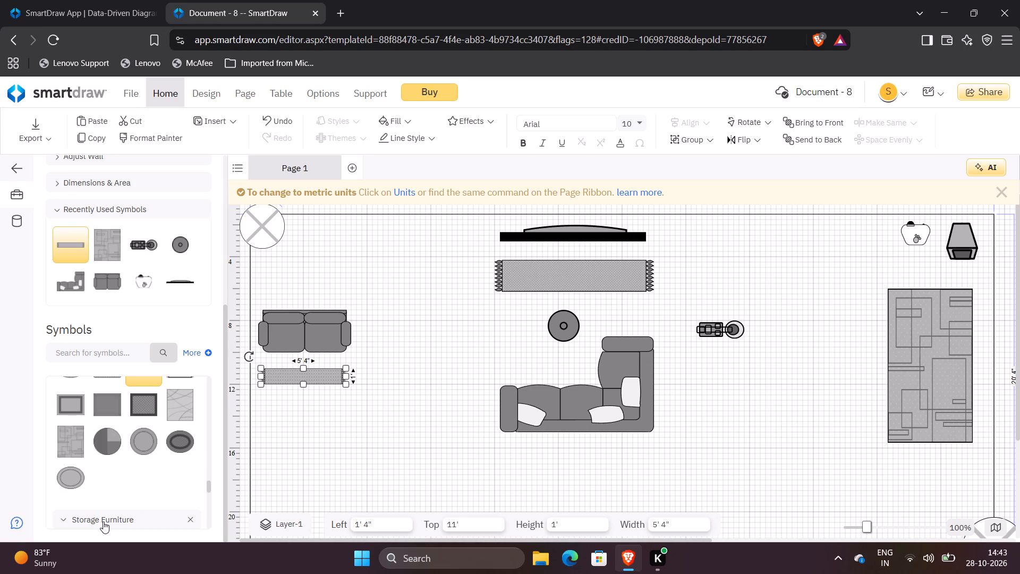
scroll(114, 500, "down", 4)
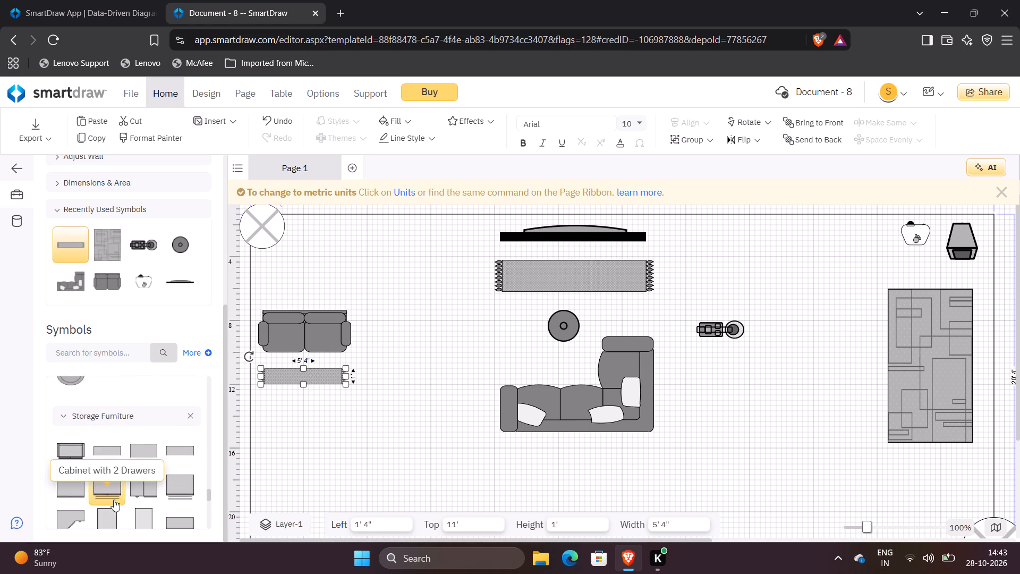
scroll(114, 500, "down", 6)
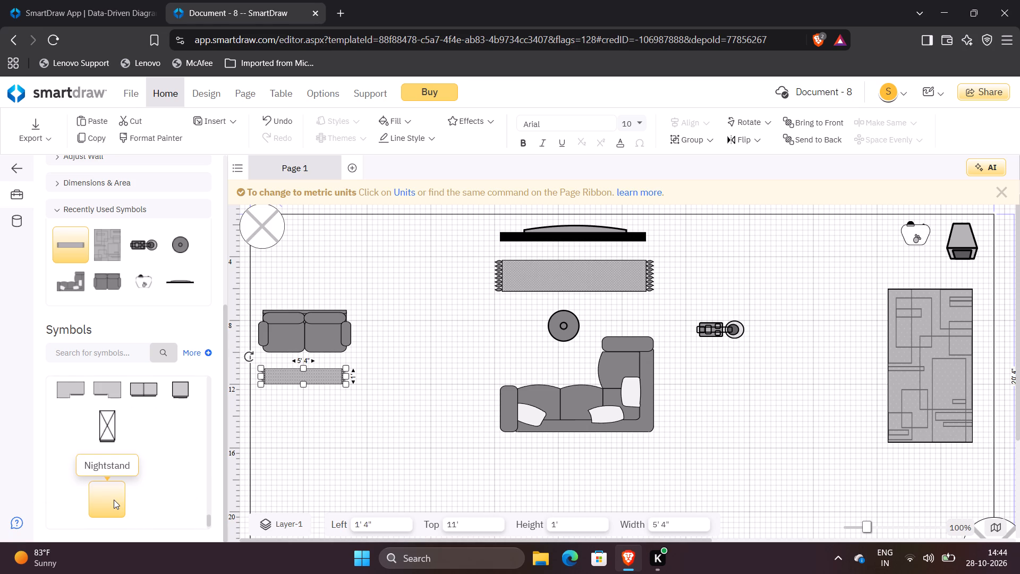
scroll(125, 416, "up", 2)
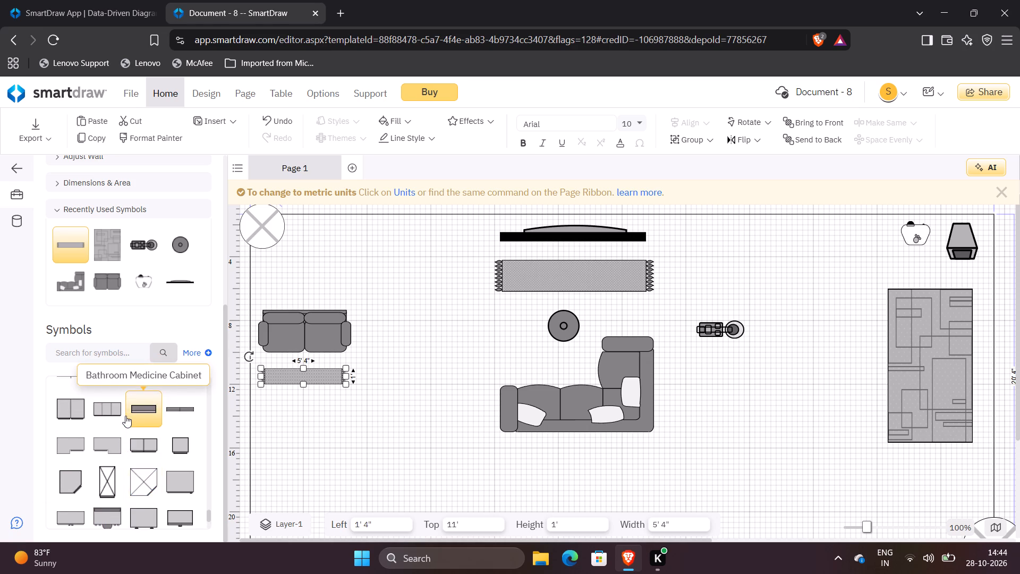
scroll(125, 416, "up", 3)
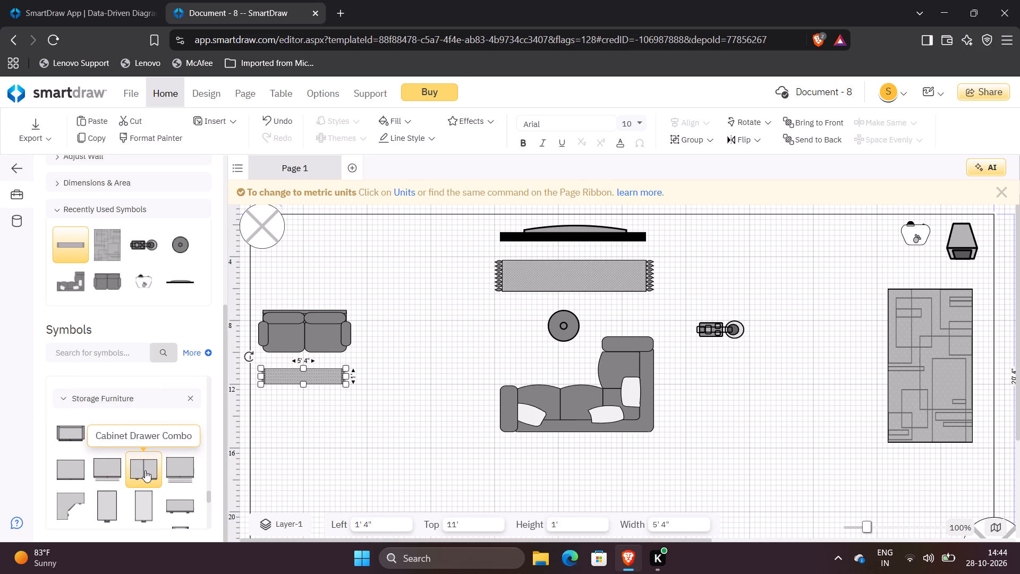
double_click(74, 503)
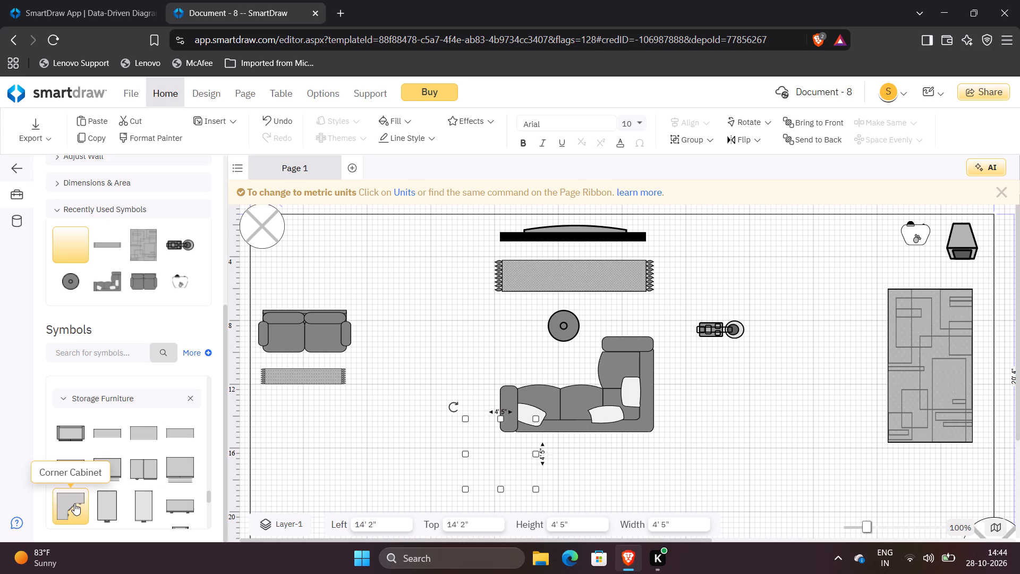
scroll(347, 460, "down", 1)
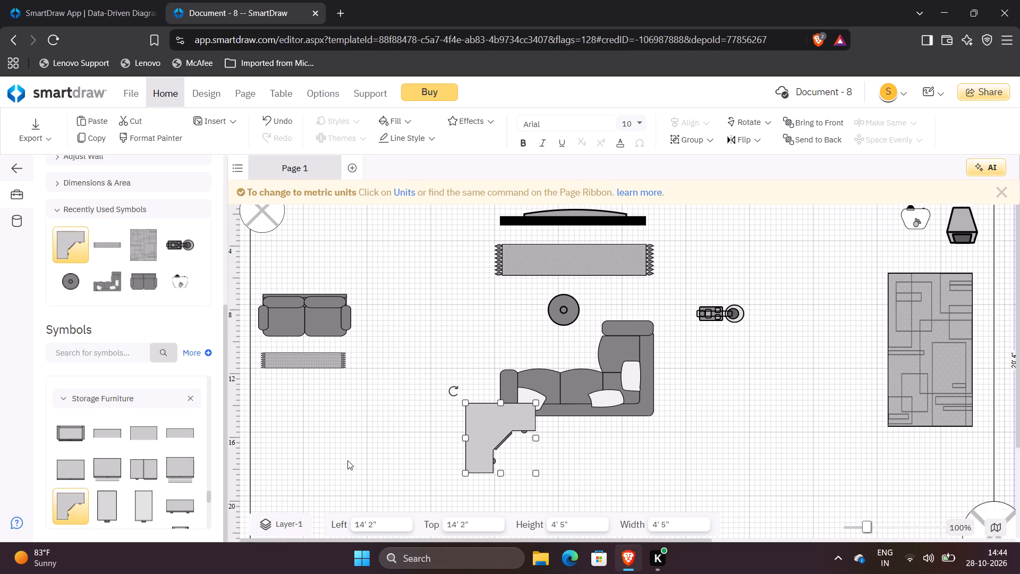
scroll(347, 460, "down", 1)
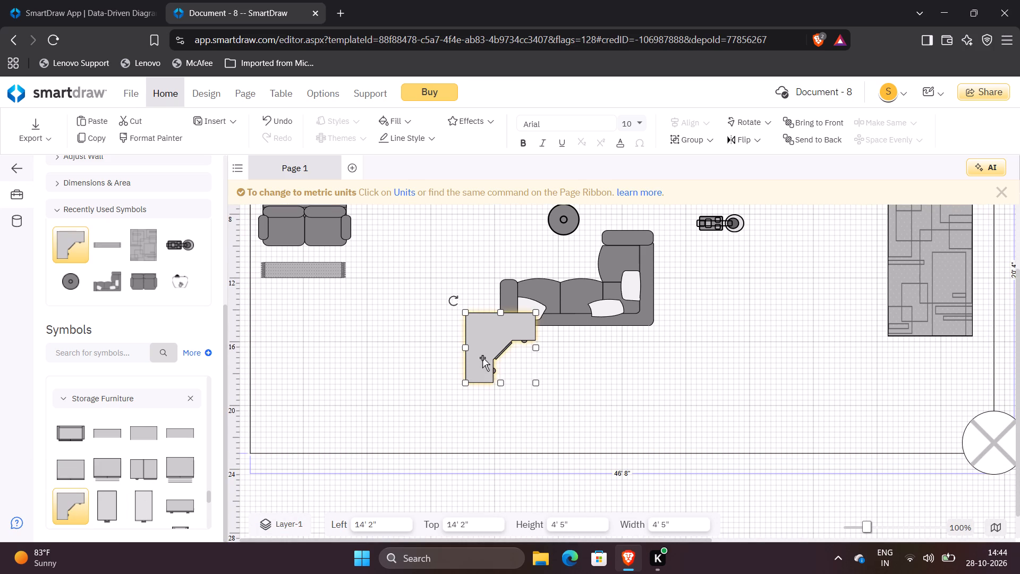
left_click_drag(482, 358, 280, 398)
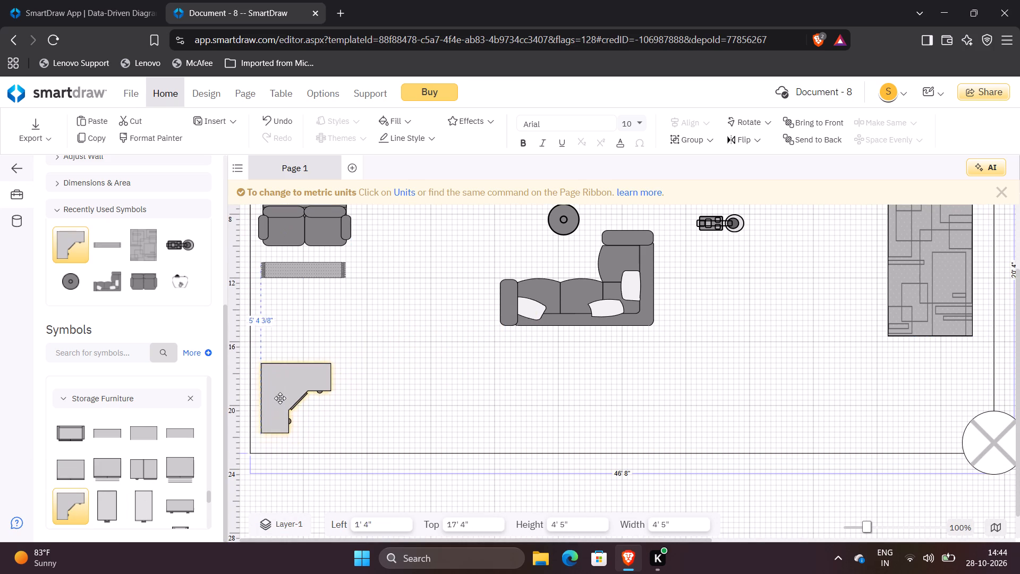
left_click_drag(280, 398, 285, 394)
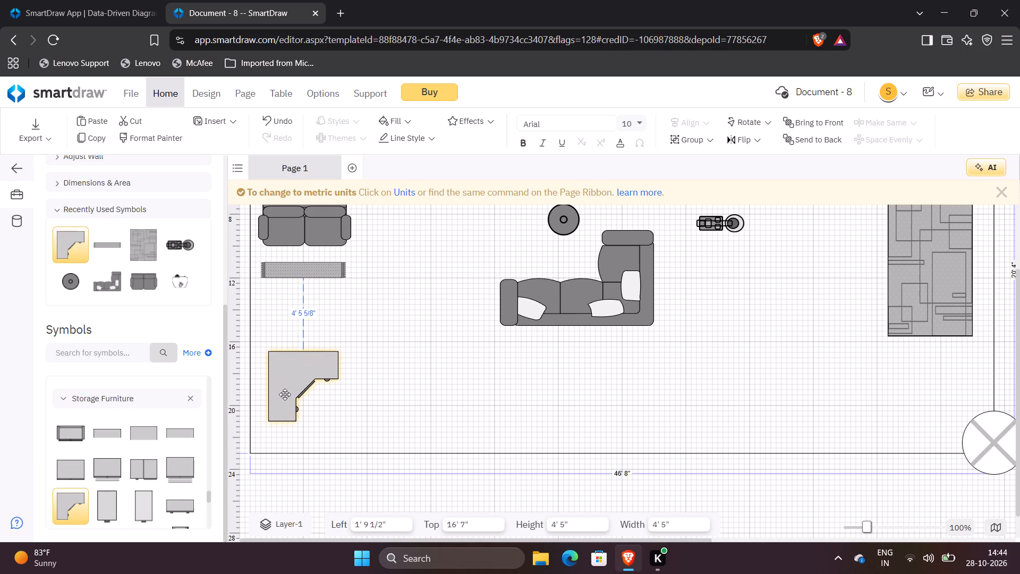
left_click_drag(285, 394, 284, 393)
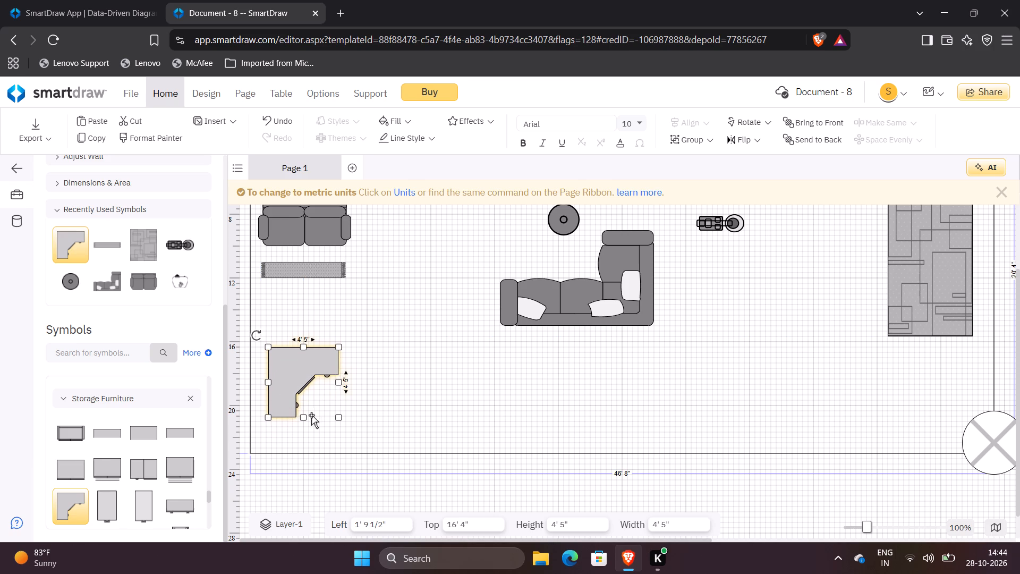
Stretch the corner cabinet downward to about 5' 8" high, keeping its top edge and width.
left_click_drag(305, 416, 313, 431)
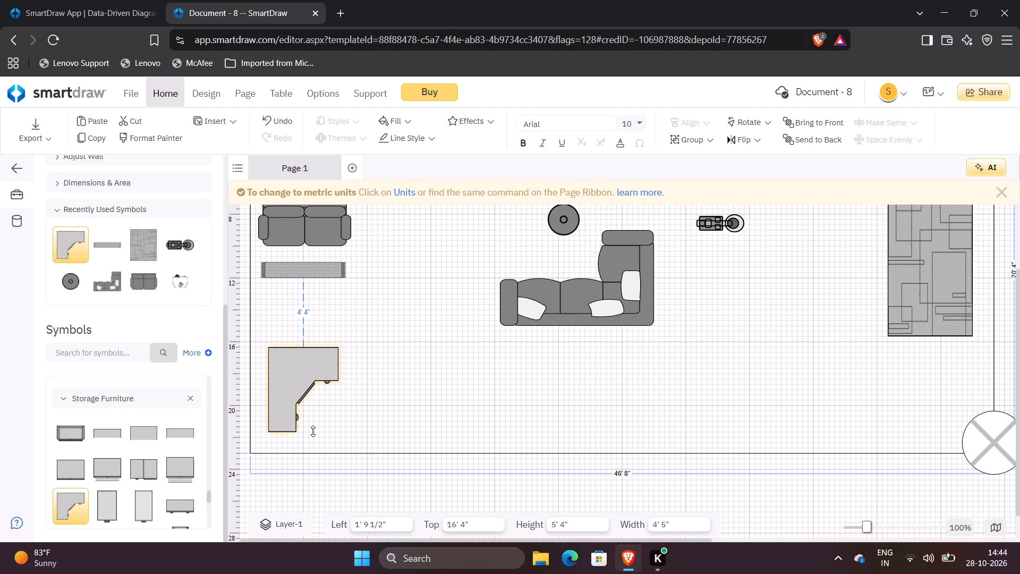
left_click_drag(313, 431, 315, 439)
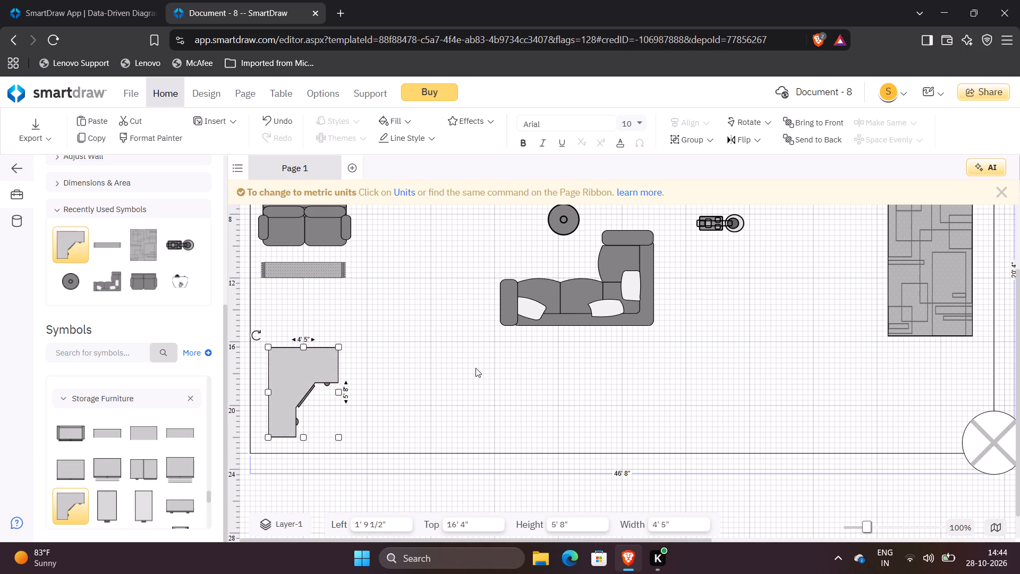
left_click(475, 368)
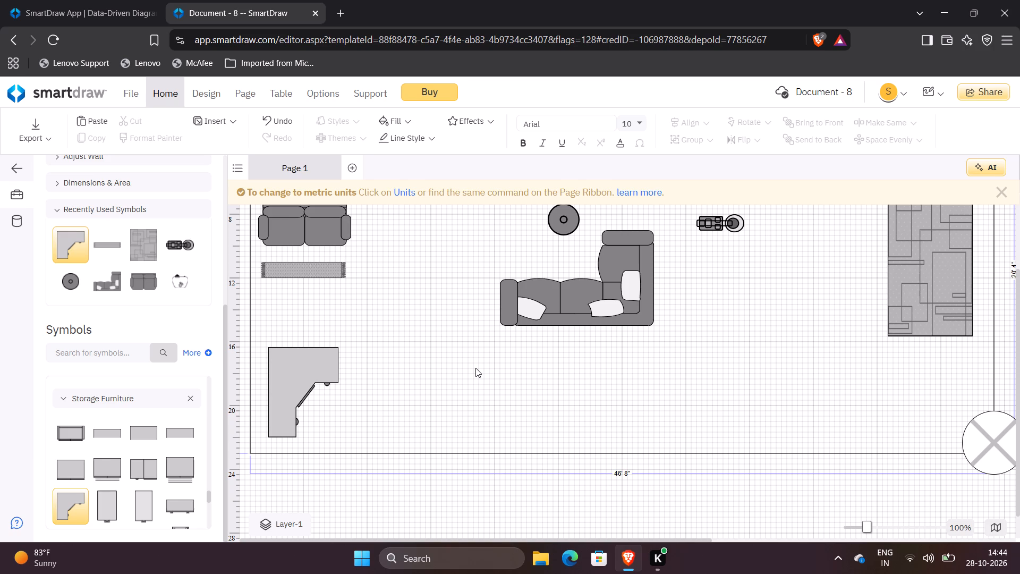
Add a Lateral File Cabinet from Storage Furniture and place it along the room's bottom wall, toward the lower-right corner.
scroll(156, 451, "down", 1)
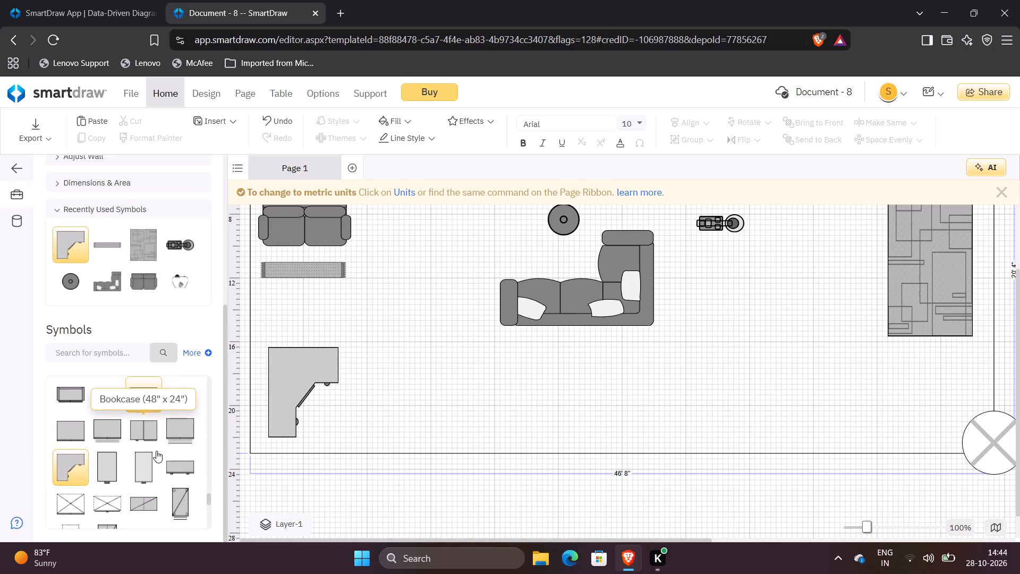
scroll(156, 451, "down", 2)
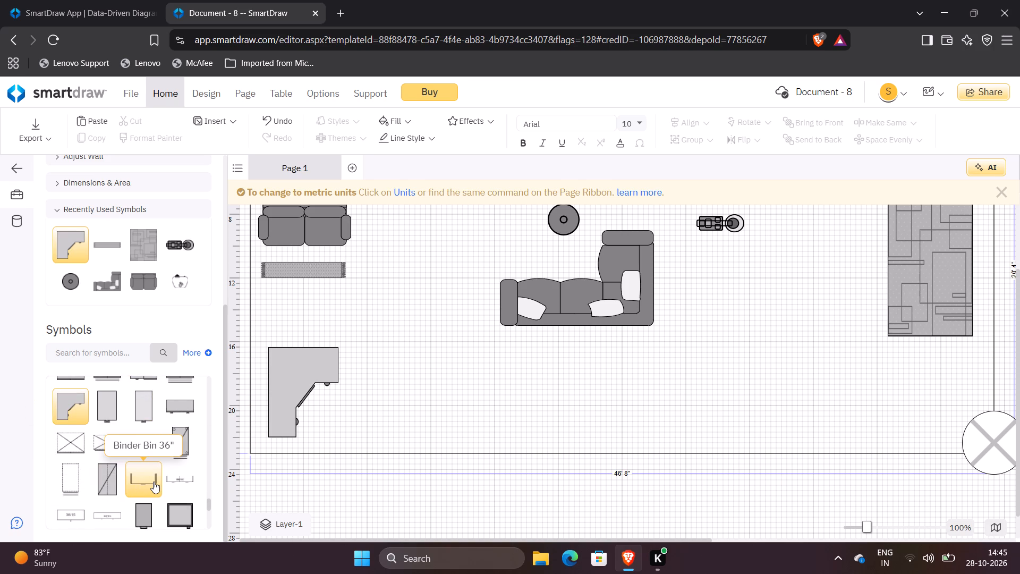
scroll(170, 475, "down", 1)
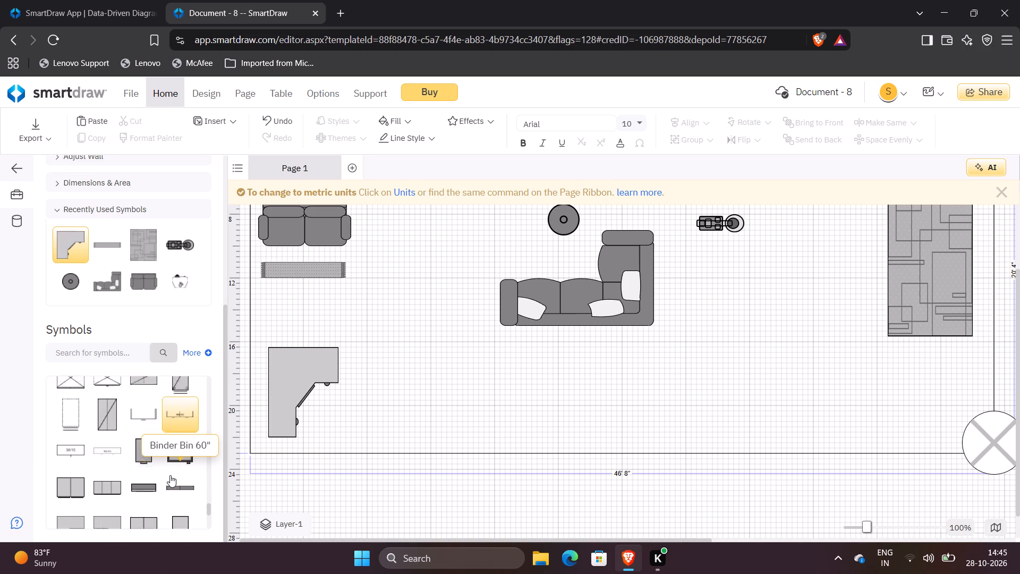
scroll(170, 475, "down", 2)
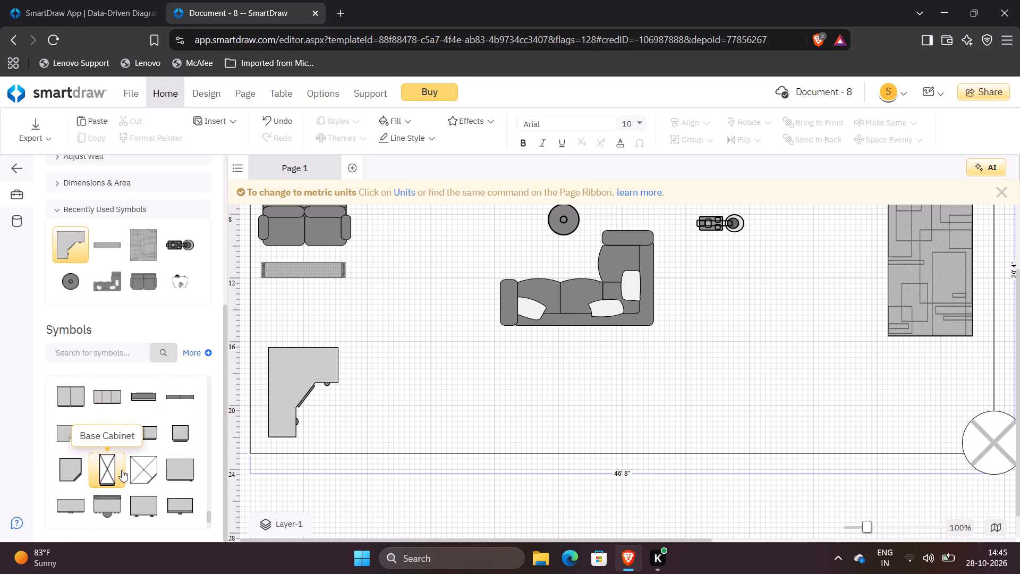
scroll(122, 470, "down", 2)
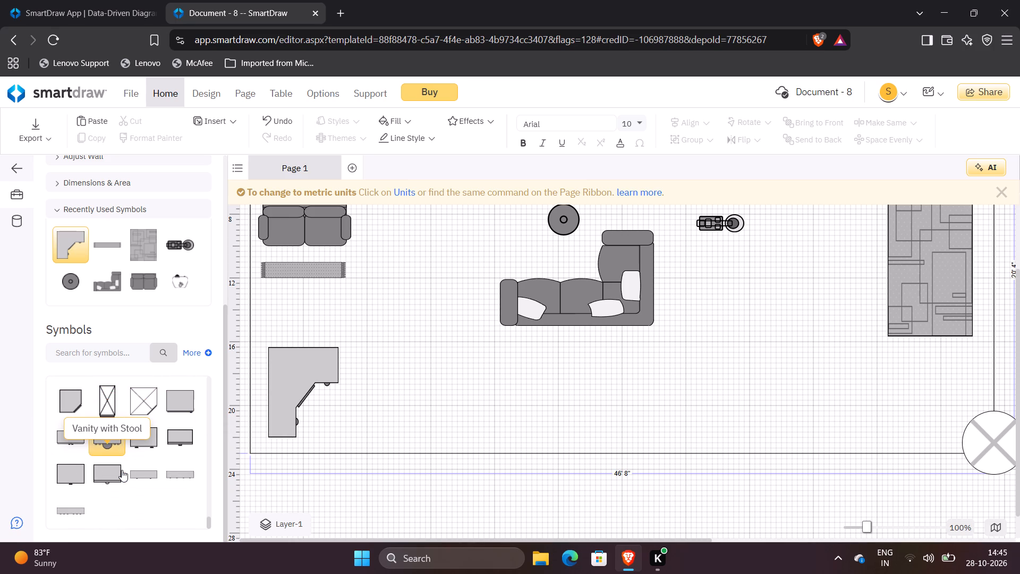
scroll(122, 470, "down", 1)
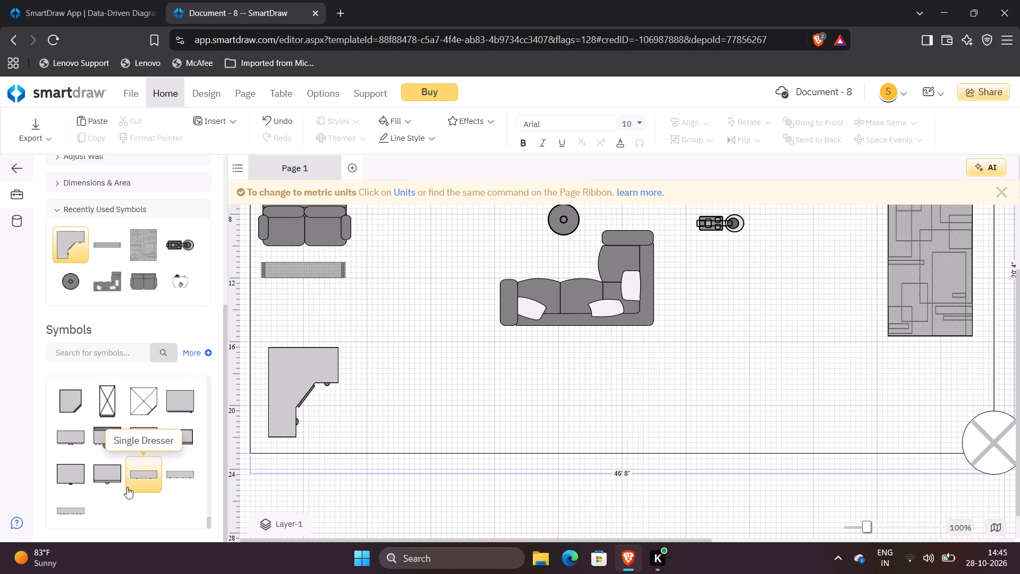
scroll(127, 487, "up", 2)
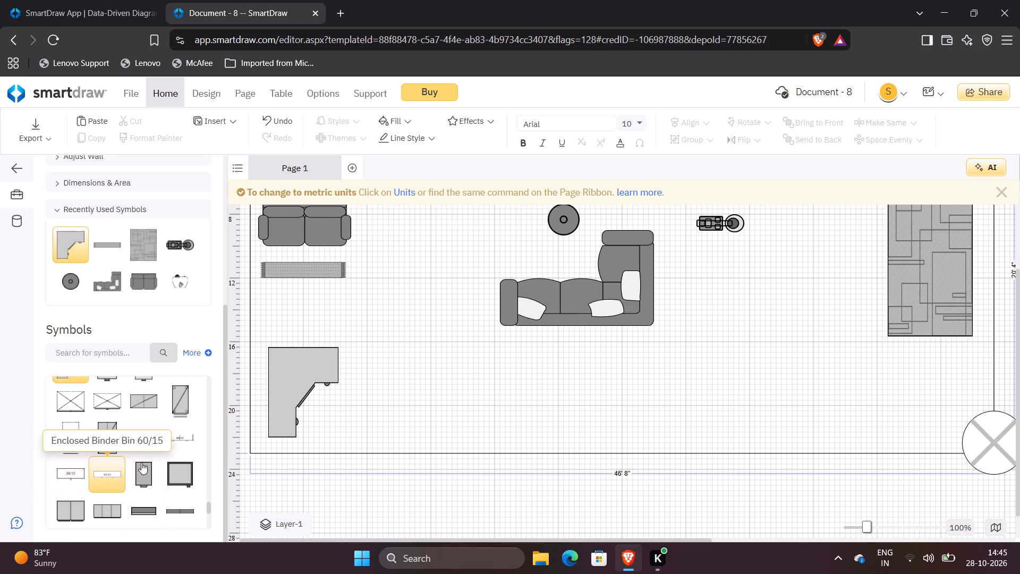
scroll(165, 456, "up", 1)
scroll(95, 443, "up", 1)
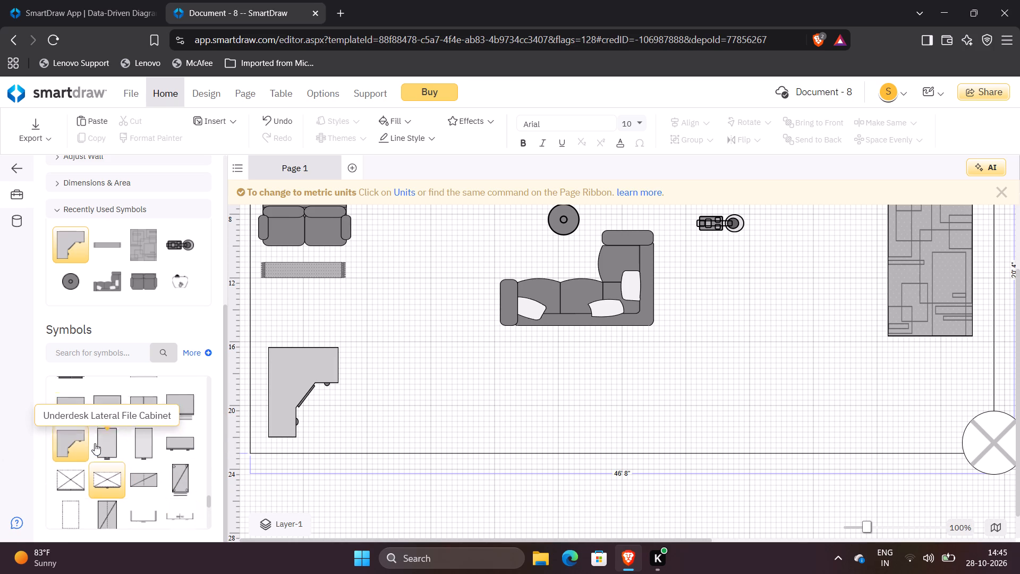
scroll(95, 443, "up", 1)
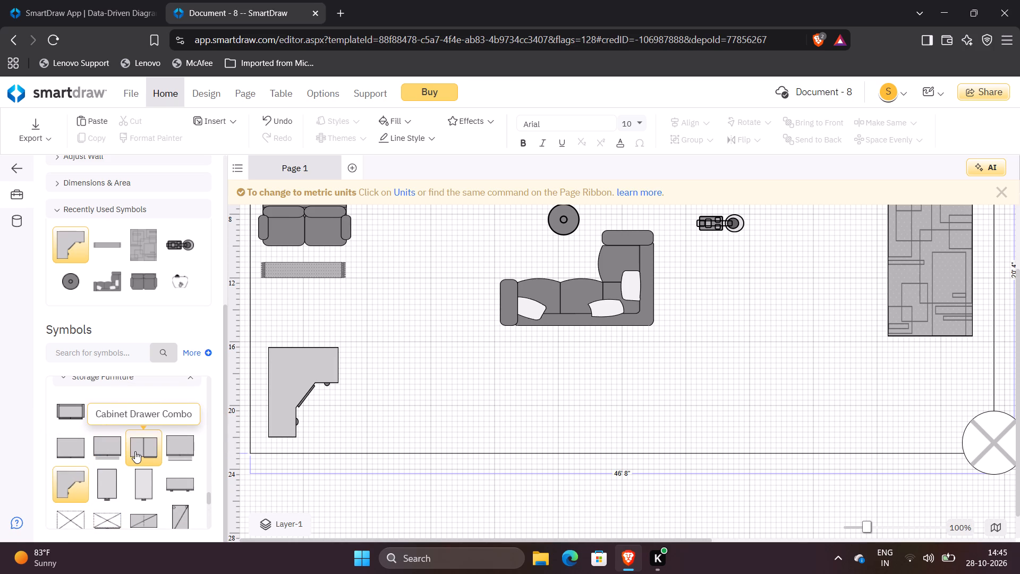
double_click(169, 492)
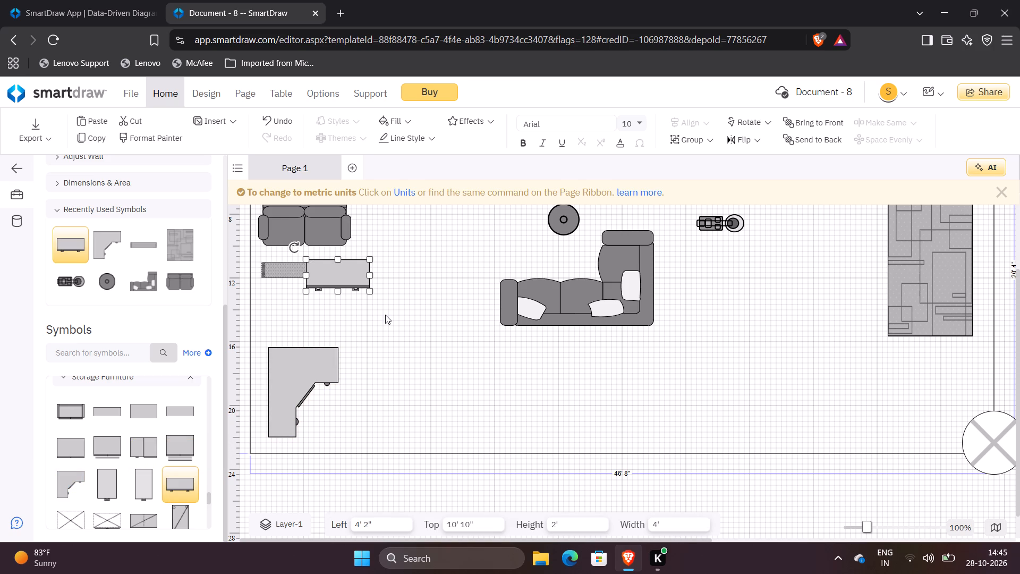
left_click_drag(355, 283, 580, 406)
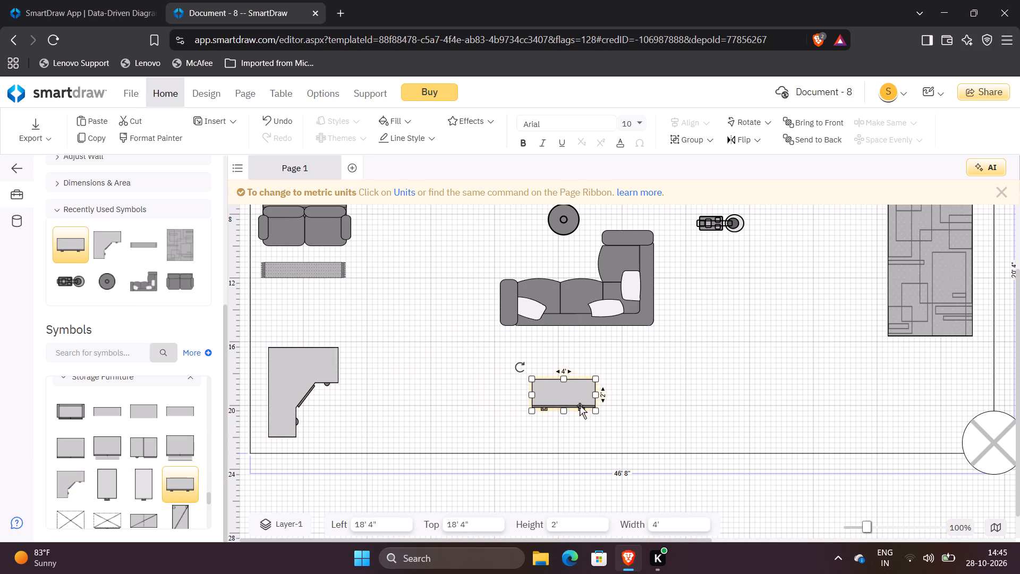
left_click_drag(580, 406, 777, 417)
left_click_drag(777, 417, 841, 417)
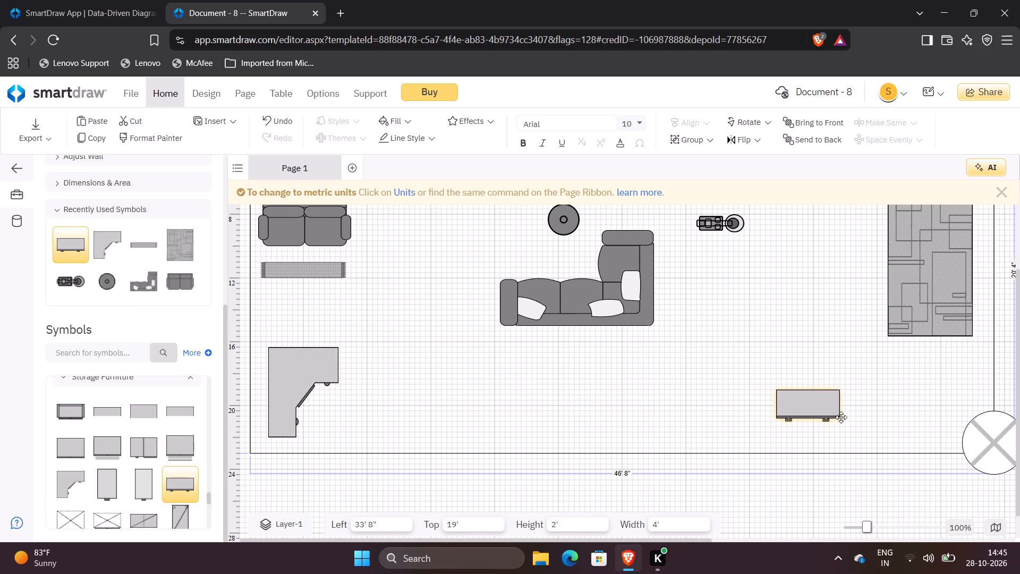
left_click_drag(841, 417, 953, 385)
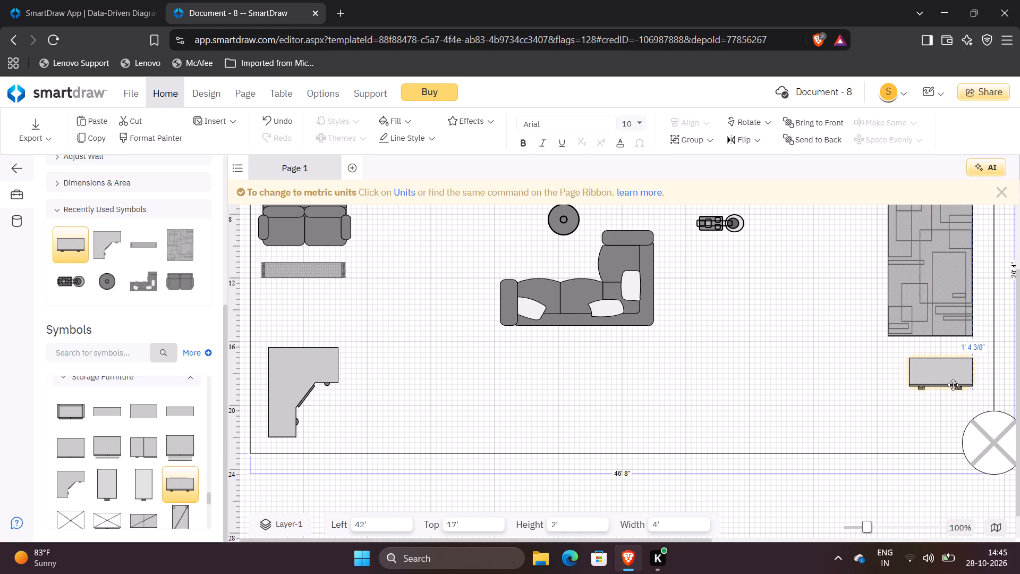
left_click_drag(953, 385, 947, 378)
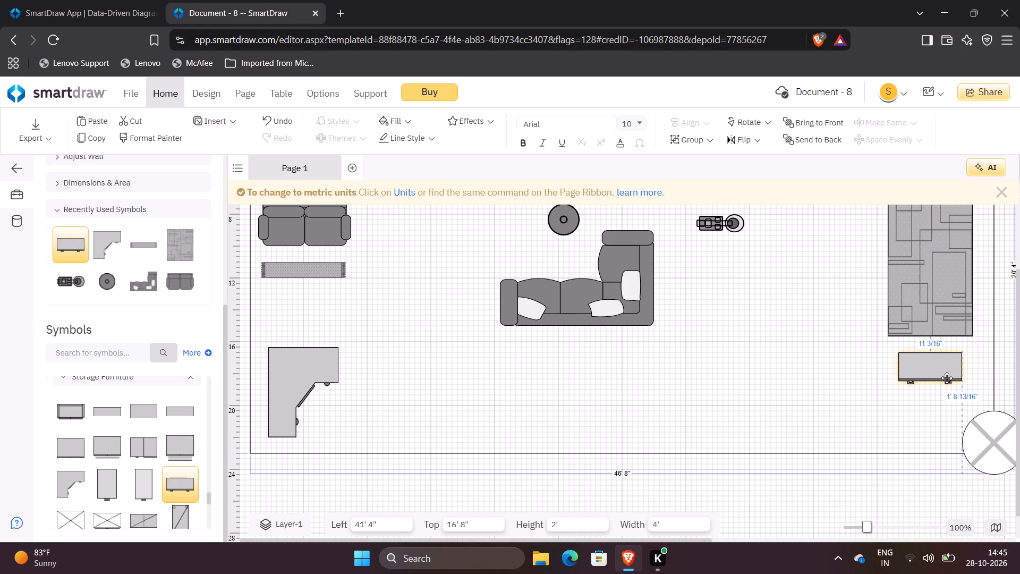
left_click_drag(947, 378, 903, 435)
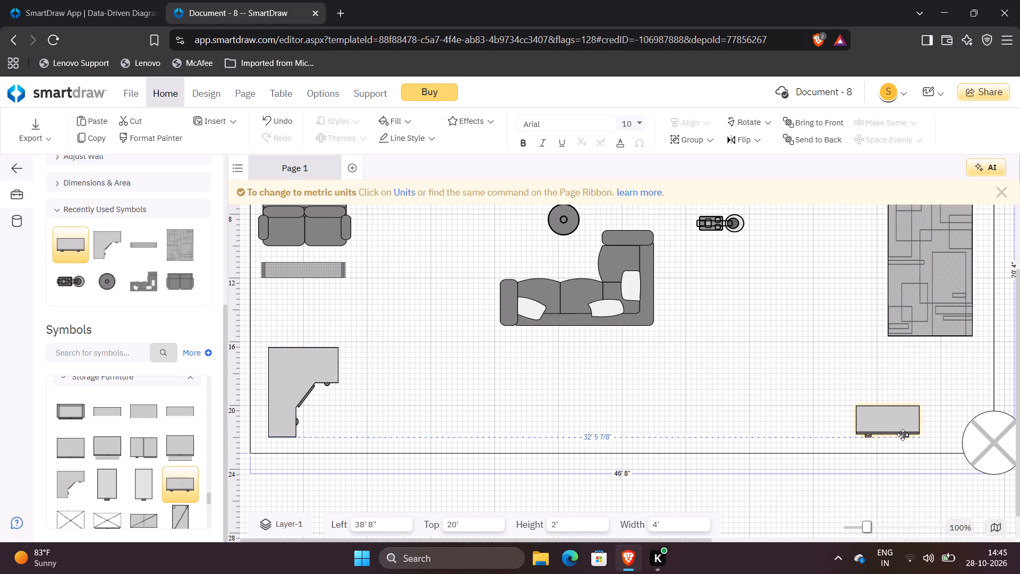
left_click_drag(903, 435, 856, 428)
Enlarge the lateral file cabinet from its lower-left corner to about 5' 8" wide by 2' 8" high, about 34' from left.
left_click_drag(809, 430, 784, 443)
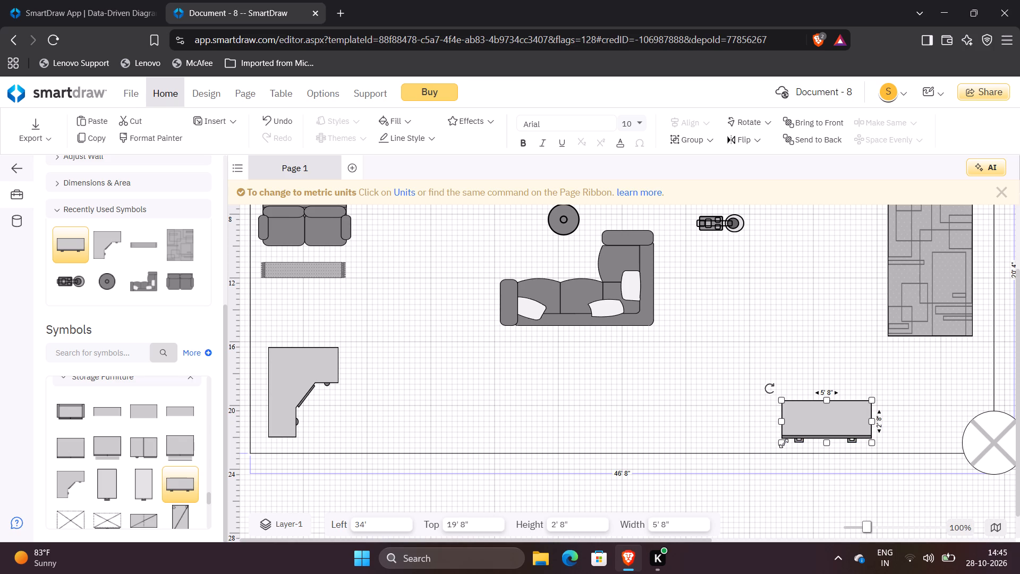
left_click(726, 408)
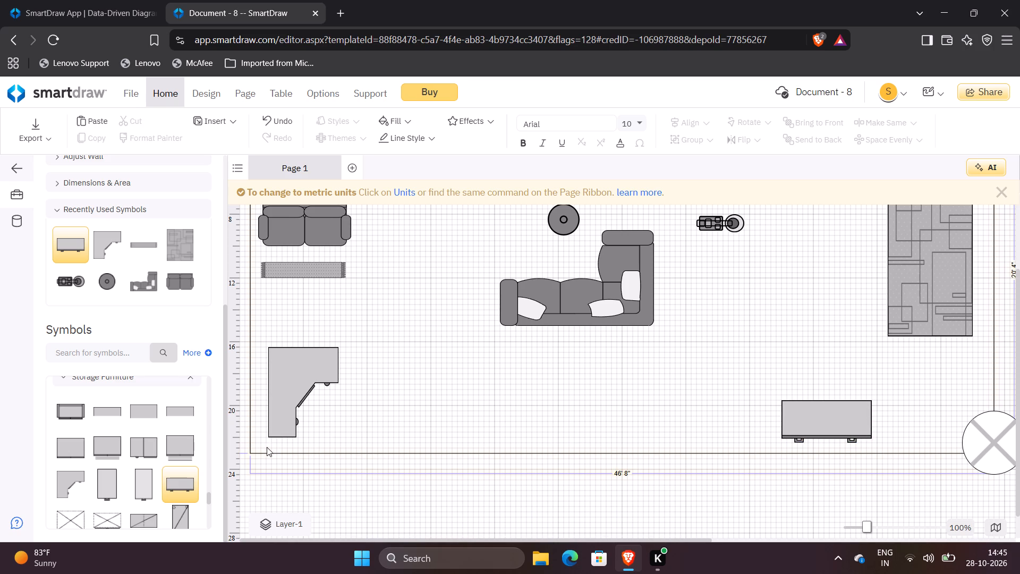
Add the plain oval rug from Rugs and place it below the contemporary rug, about 41' 11" from left and 17' 8" from top.
scroll(120, 462, "up", 1)
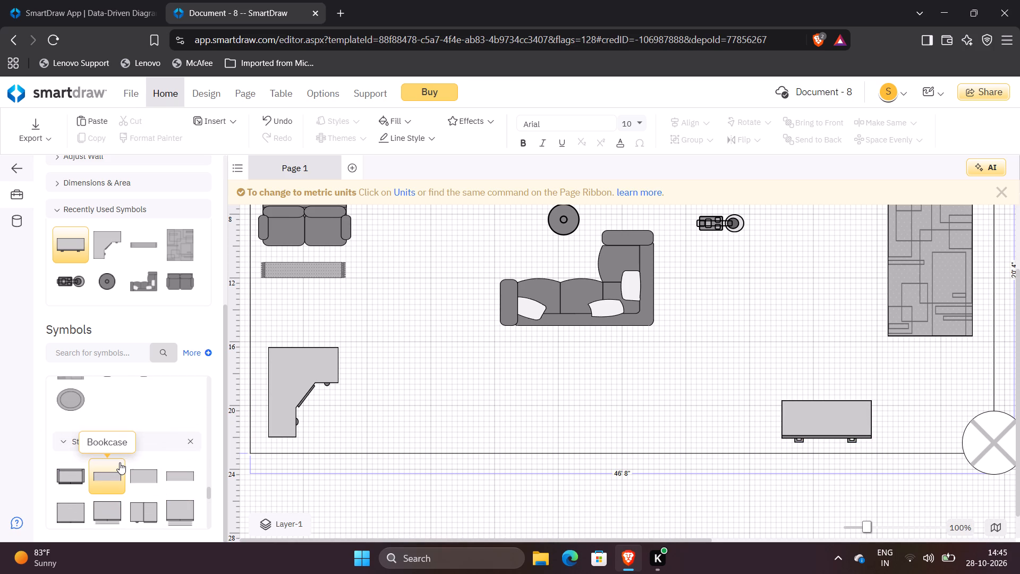
scroll(120, 462, "down", 1)
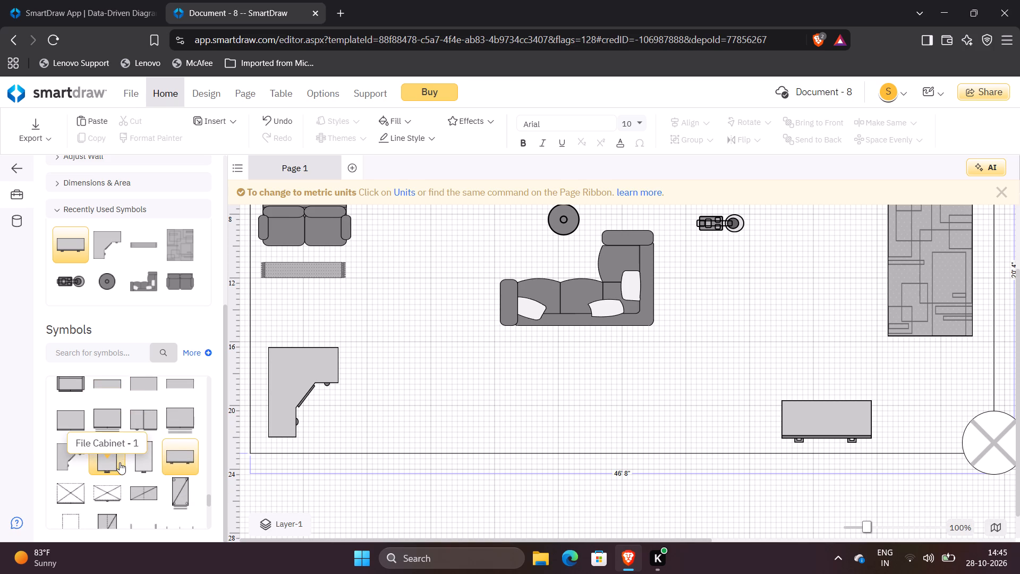
scroll(120, 462, "down", 2)
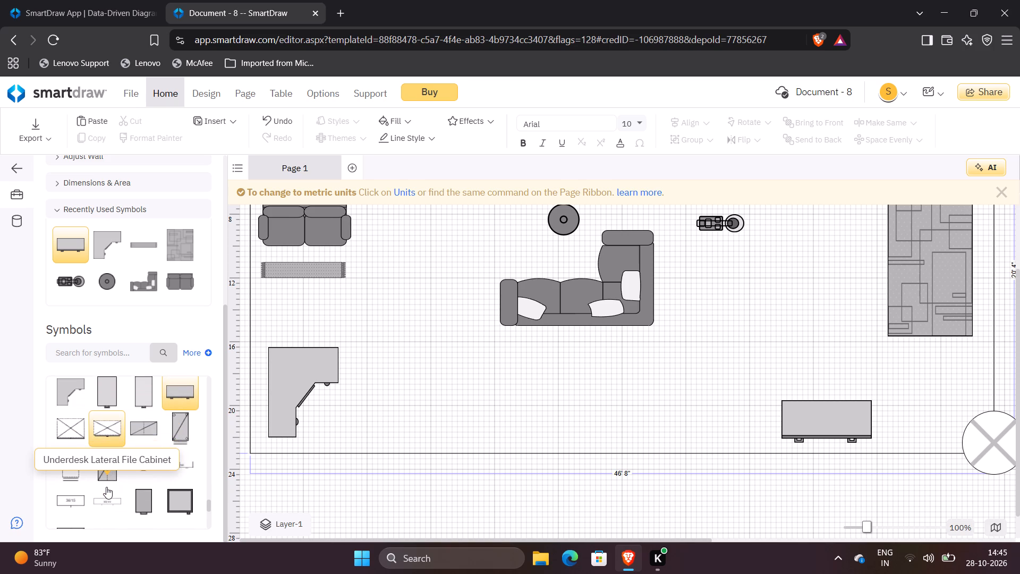
scroll(106, 487, "down", 1)
scroll(106, 487, "up", 3)
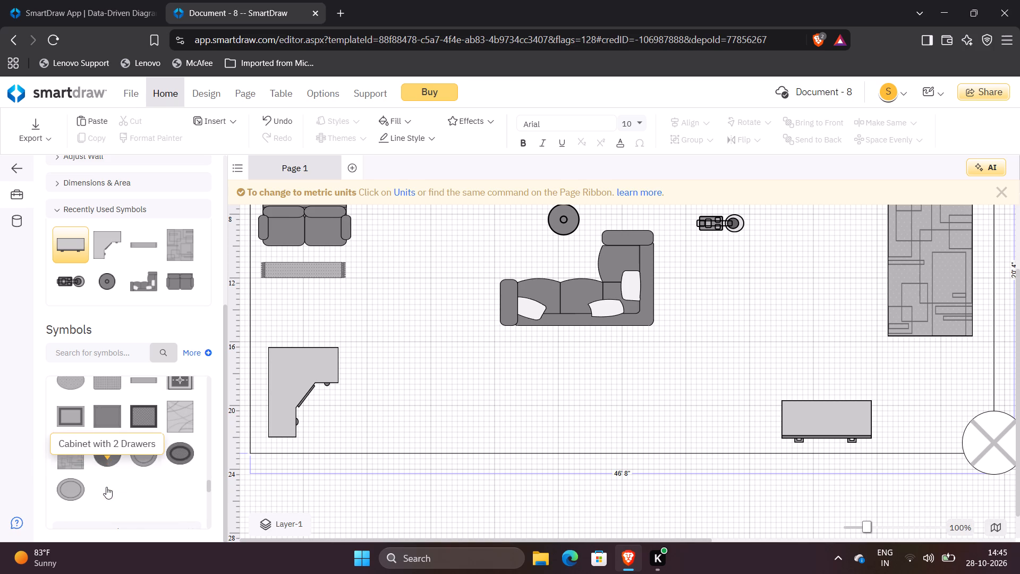
scroll(106, 487, "up", 1)
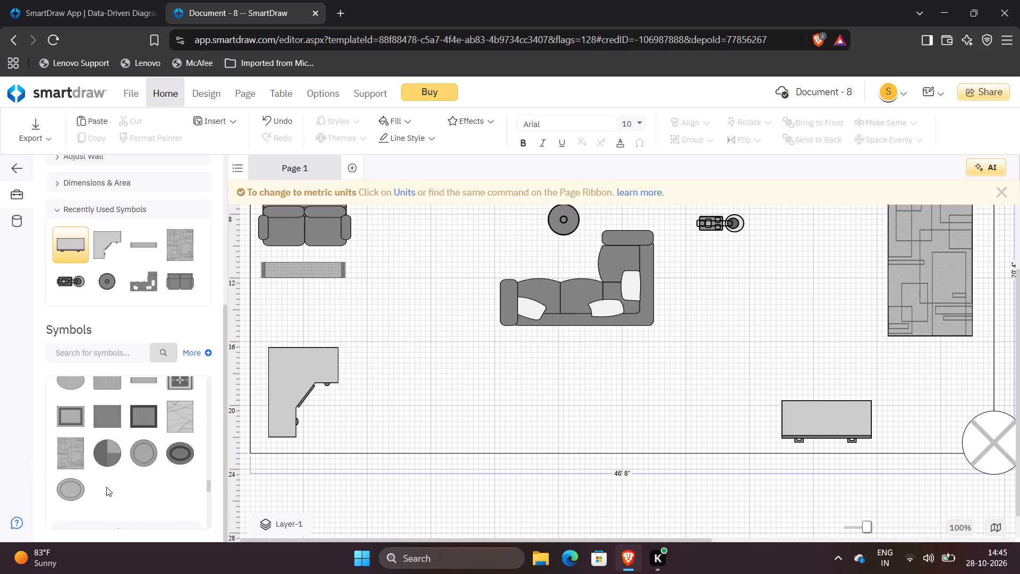
scroll(106, 487, "up", 1)
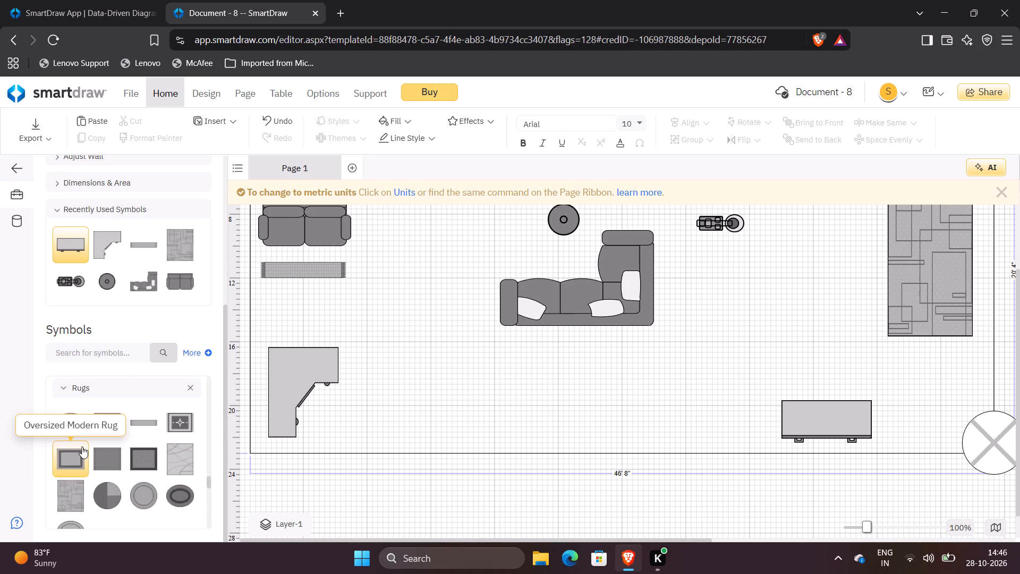
double_click(72, 433)
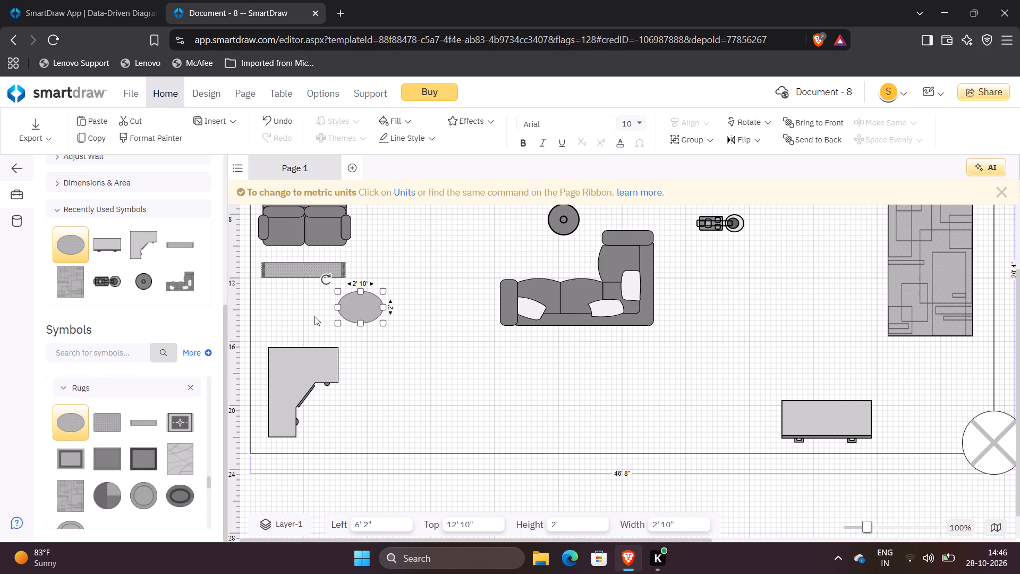
left_click_drag(344, 308, 572, 341)
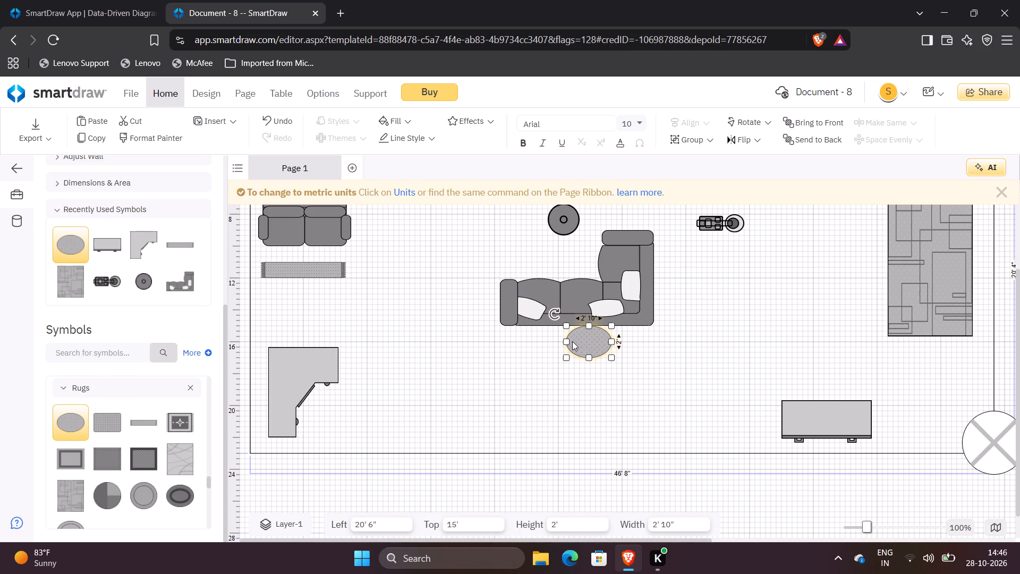
left_click_drag(572, 341, 806, 390)
left_click_drag(831, 388, 833, 388)
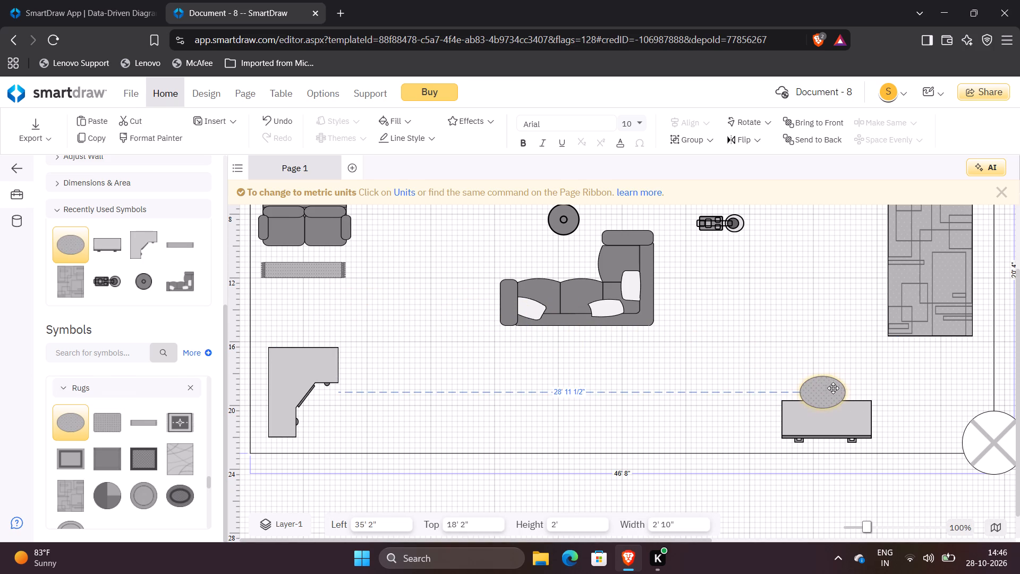
left_click_drag(833, 388, 940, 379)
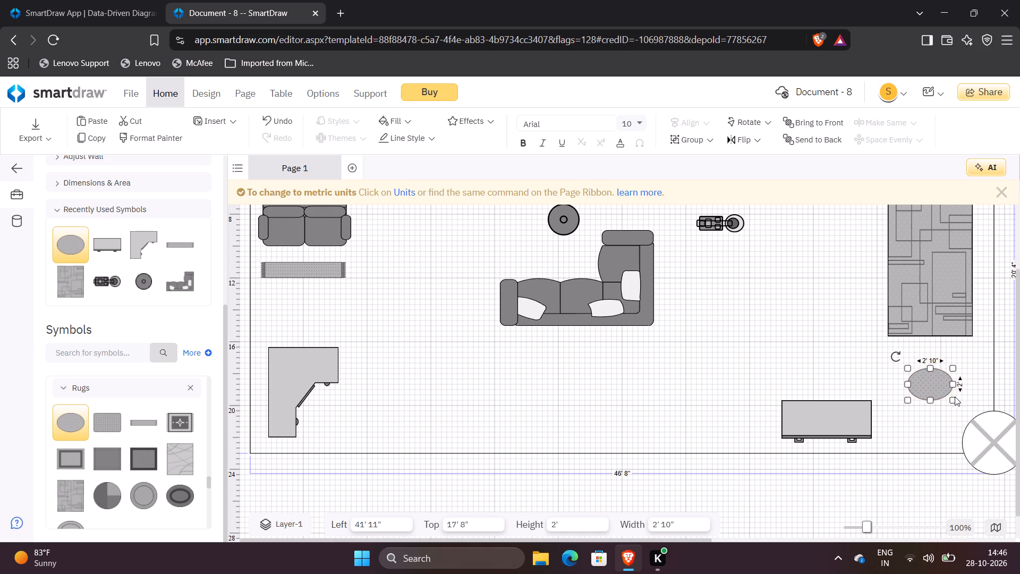
Enlarge the oval rug from its lower-right corner to about 3' 9" wide by 4' 4" high.
left_click_drag(955, 400, 957, 431)
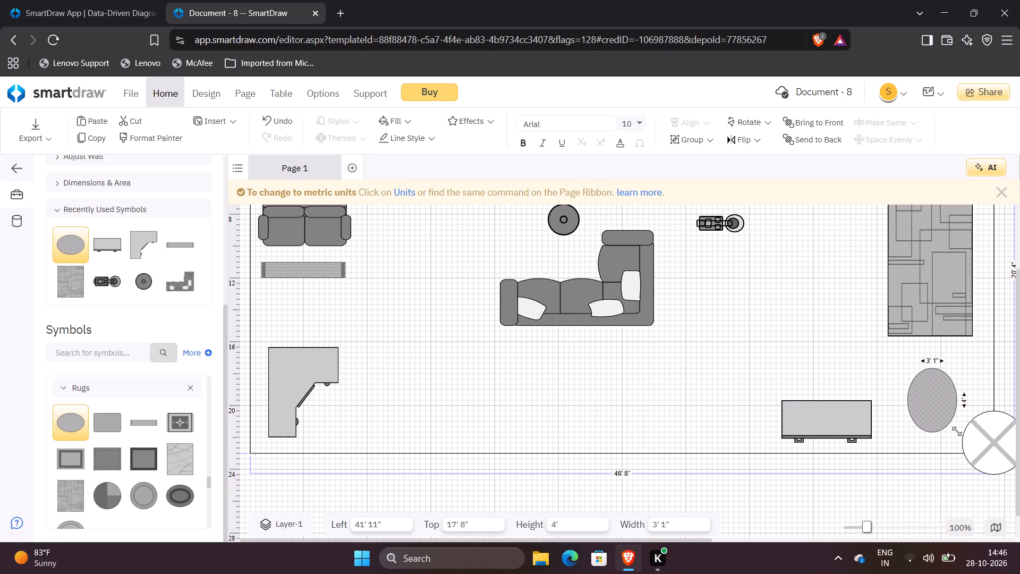
left_click_drag(957, 431, 964, 435)
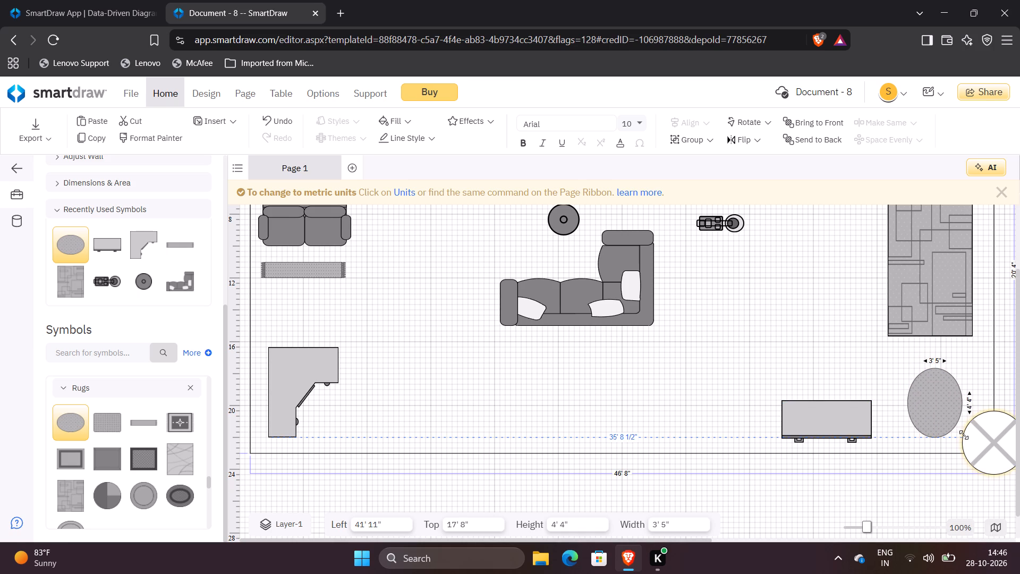
left_click_drag(964, 435, 968, 434)
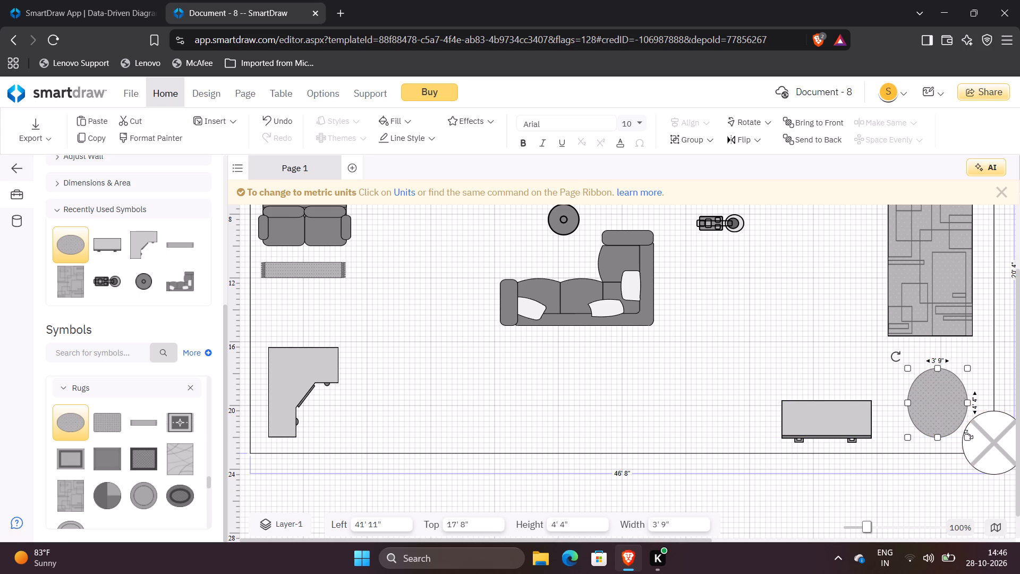
left_click(769, 345)
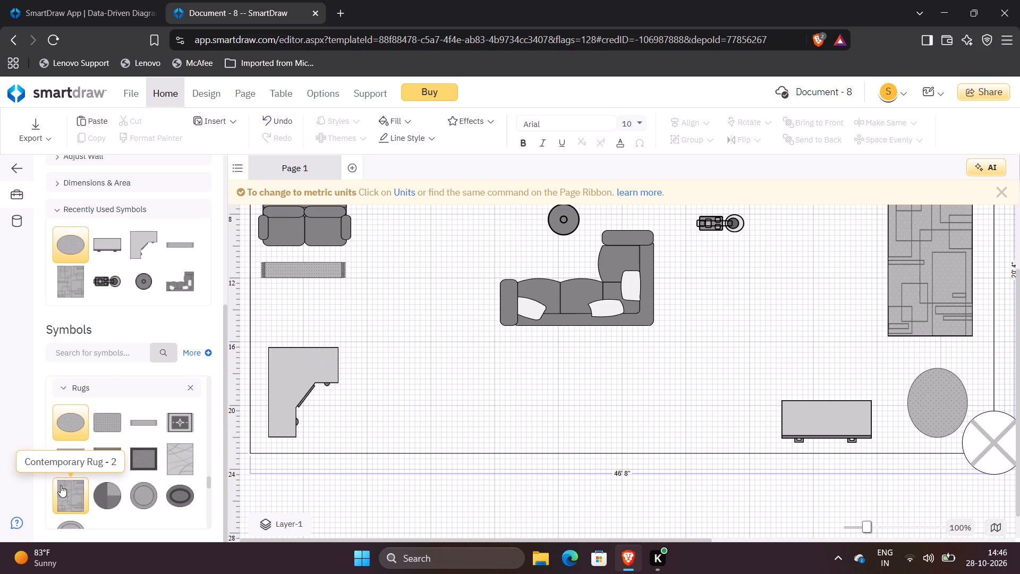
Add Floor Lamp - 1 from Lighting and place it beside the sectional sofa, about 12' 4" from left and 12' 8" from top.
scroll(61, 485, "up", 2)
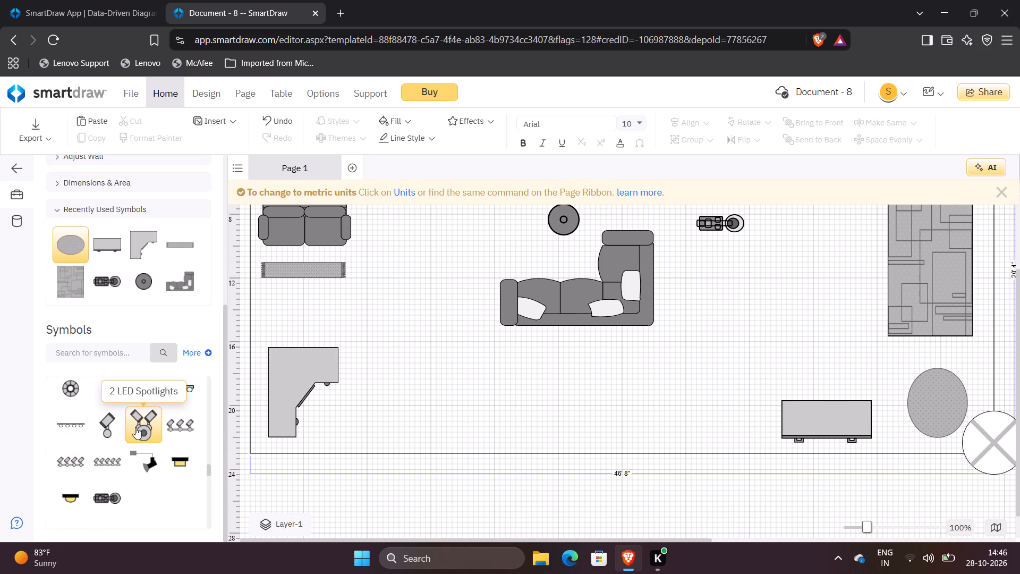
scroll(135, 427, "up", 2)
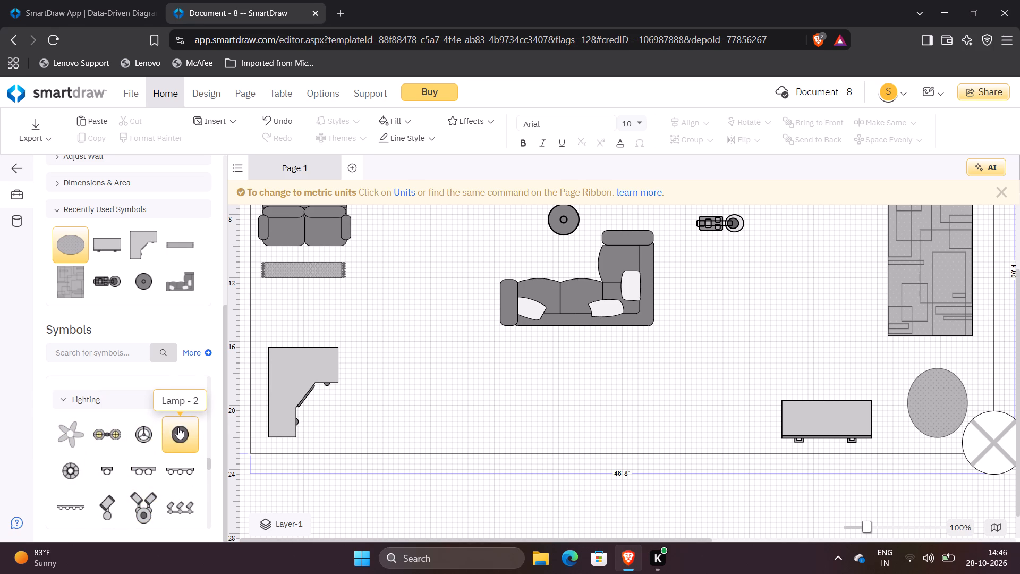
left_click(135, 433)
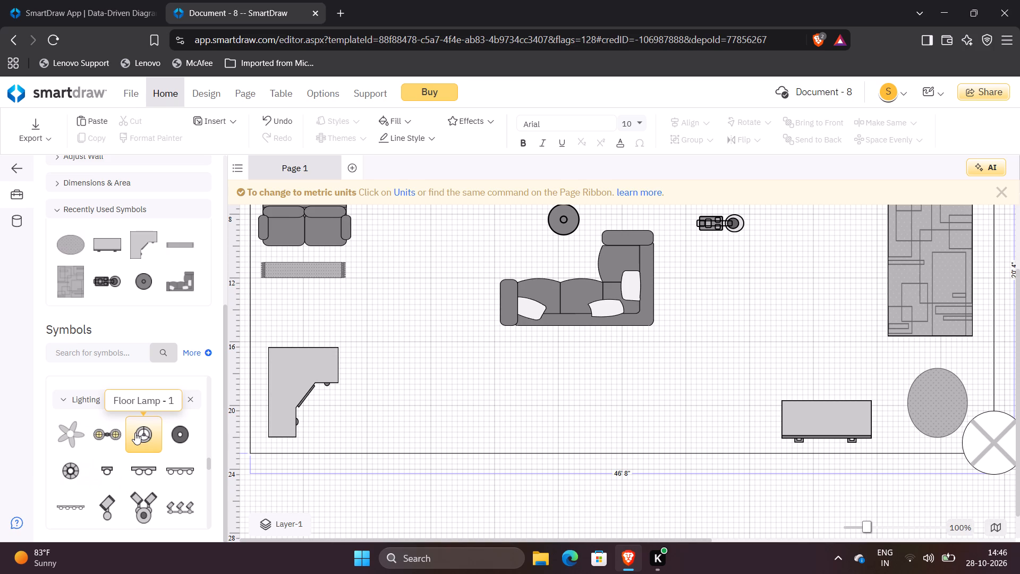
double_click(135, 433)
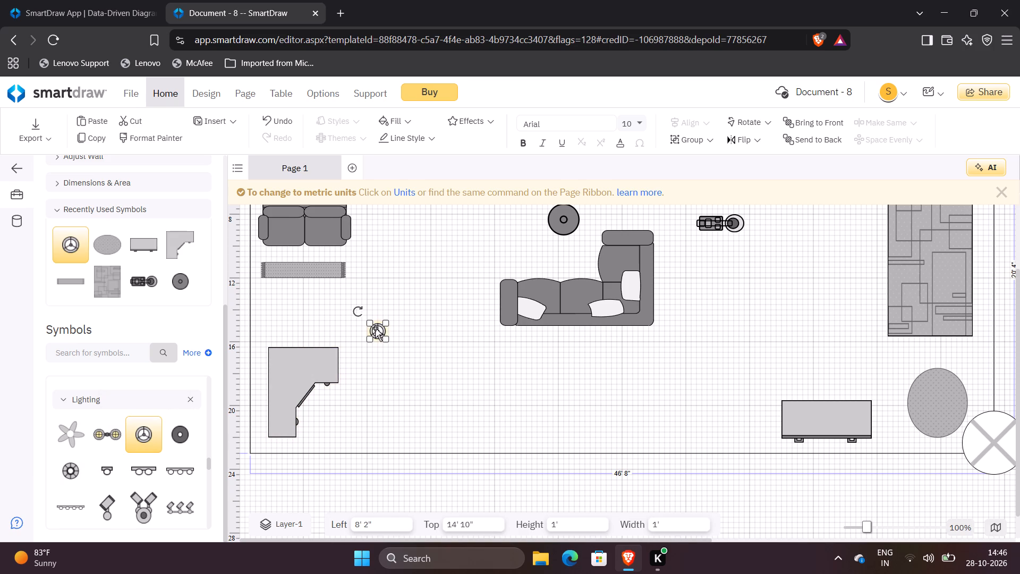
left_click_drag(378, 323, 467, 305)
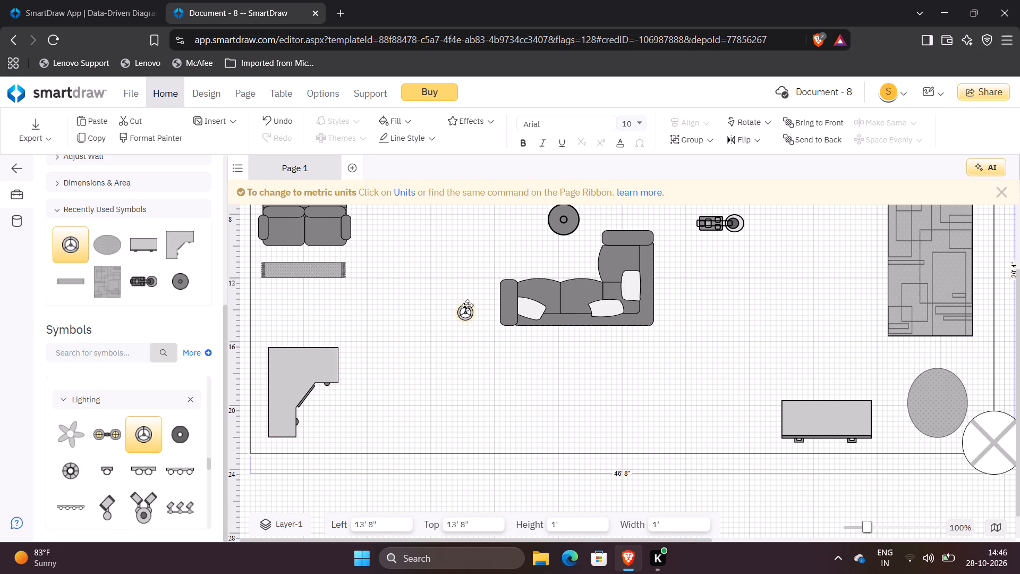
left_click_drag(467, 305, 445, 287)
Enlarge the floor lamp from its lower-right corner to 2' wide by 2' high.
left_click_drag(453, 305, 454, 306)
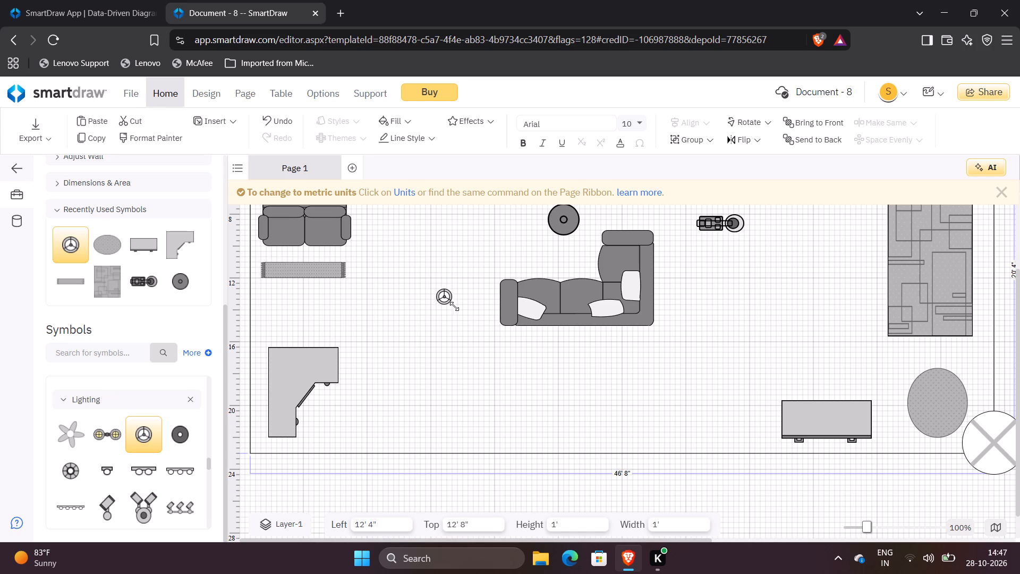
left_click_drag(454, 306, 467, 312)
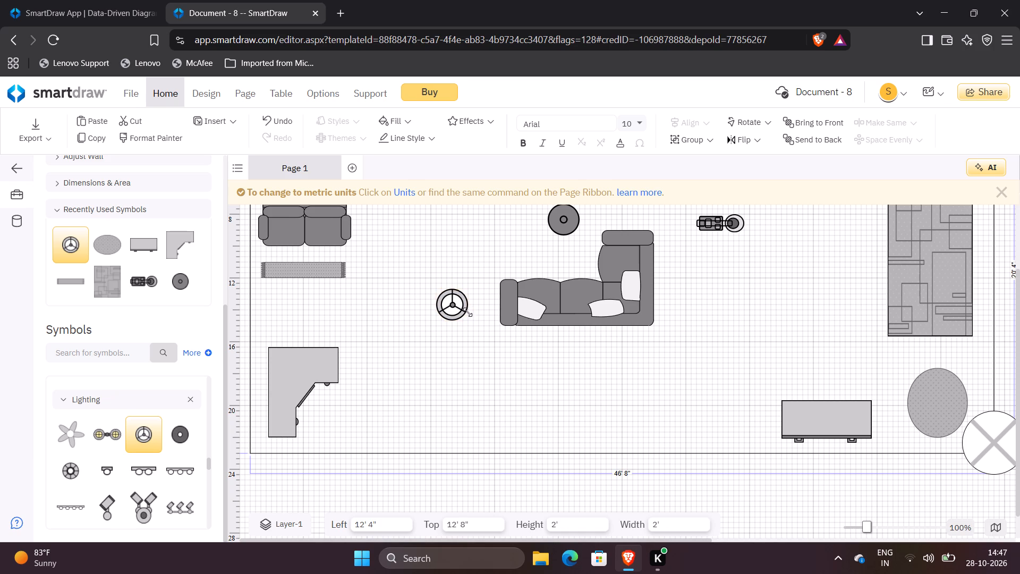
left_click_drag(467, 312, 467, 311)
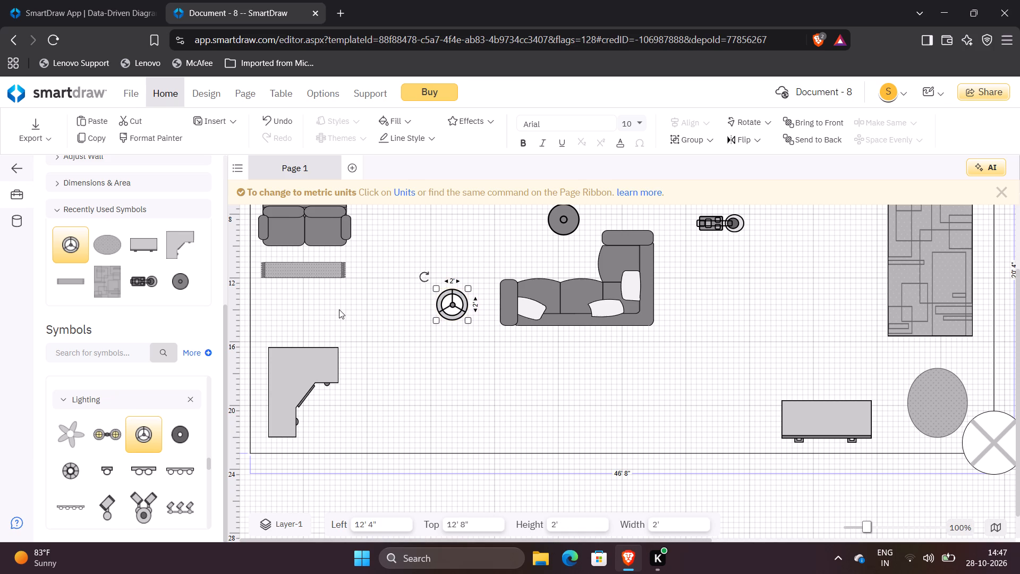
left_click(339, 309)
Add the cabinet symbol next to Cabinet Drawer Combo from Storage Furniture and place it near the top wall, about 35' from left and 2' from top.
scroll(180, 302, "up", 3)
left_click(102, 357)
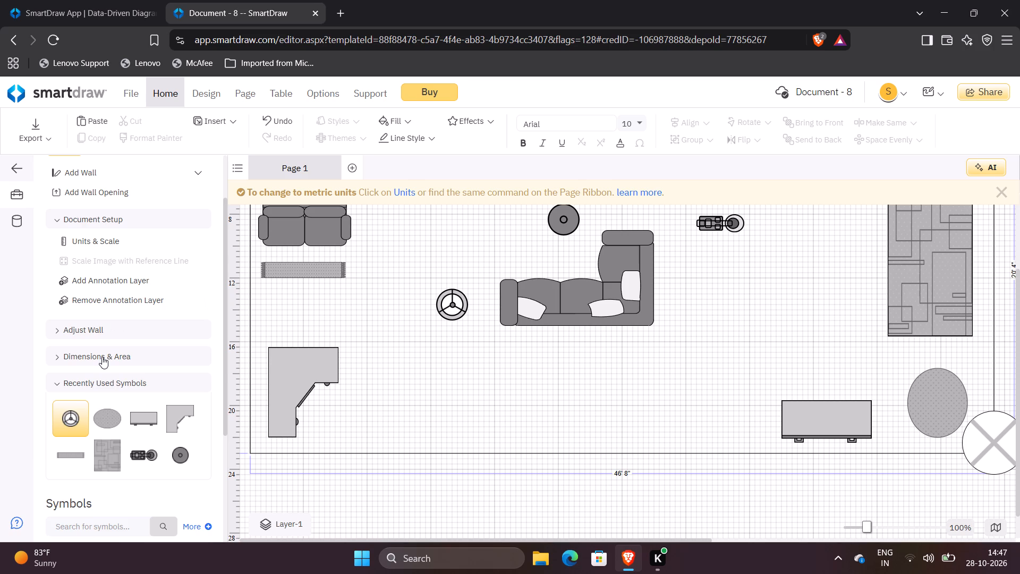
scroll(103, 385, "down", 2)
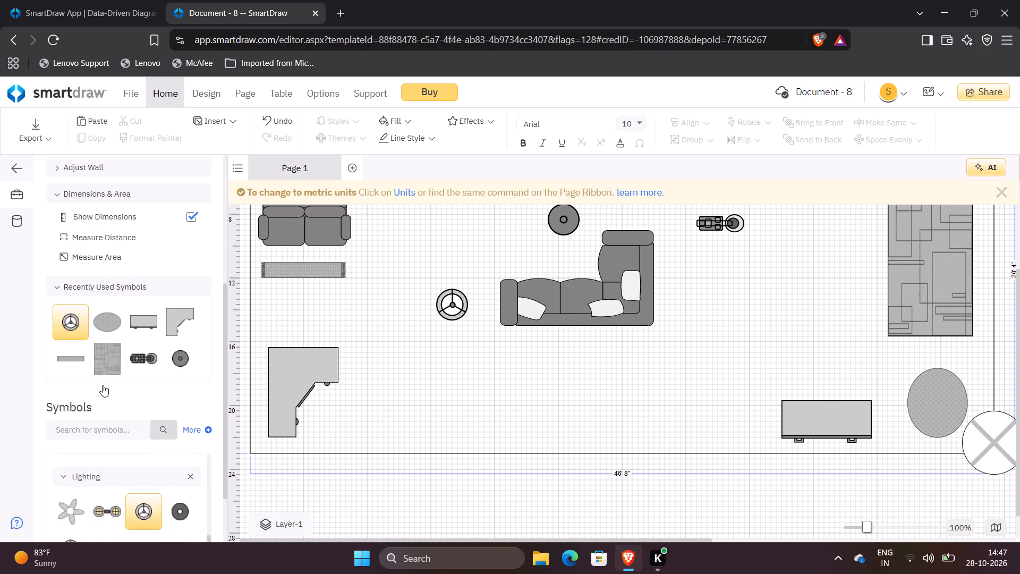
scroll(103, 385, "down", 4)
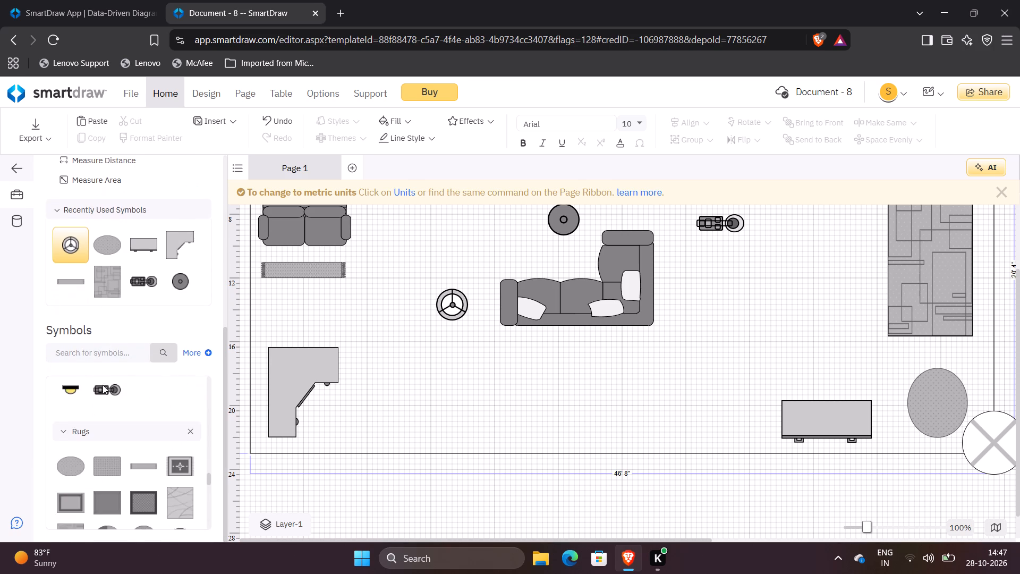
scroll(103, 385, "down", 7)
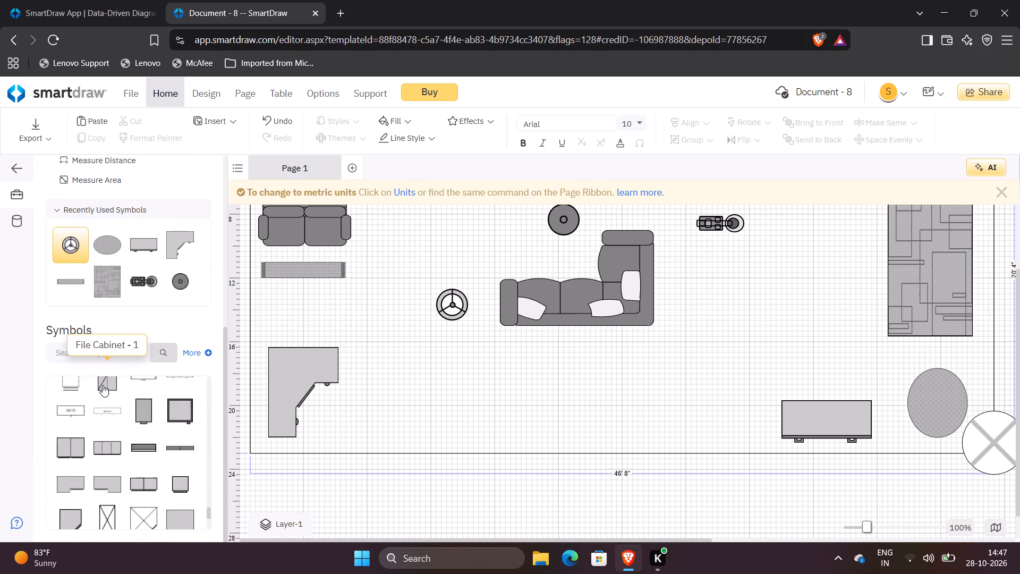
scroll(103, 385, "down", 1)
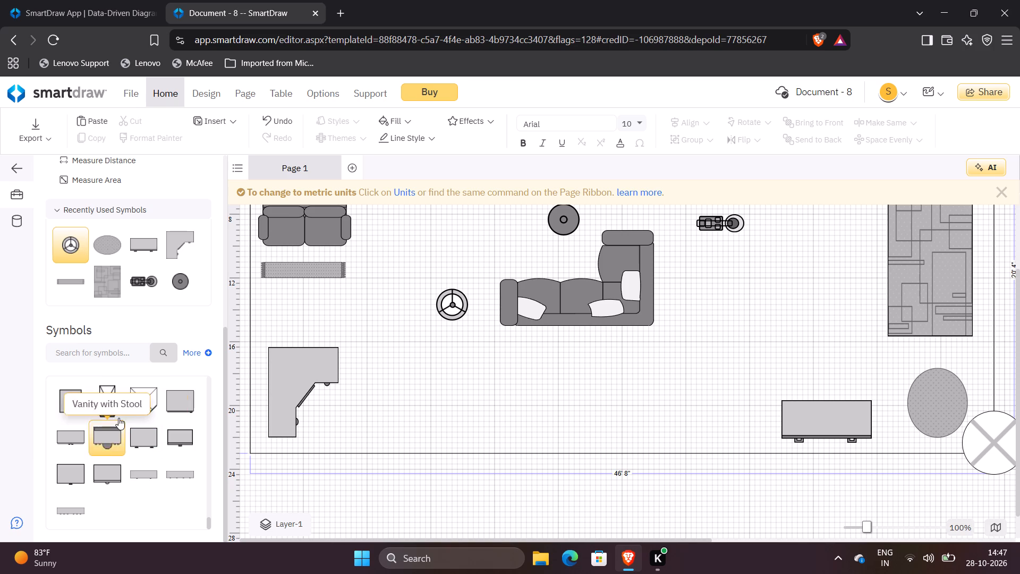
scroll(98, 445, "down", 1)
scroll(98, 445, "up", 1)
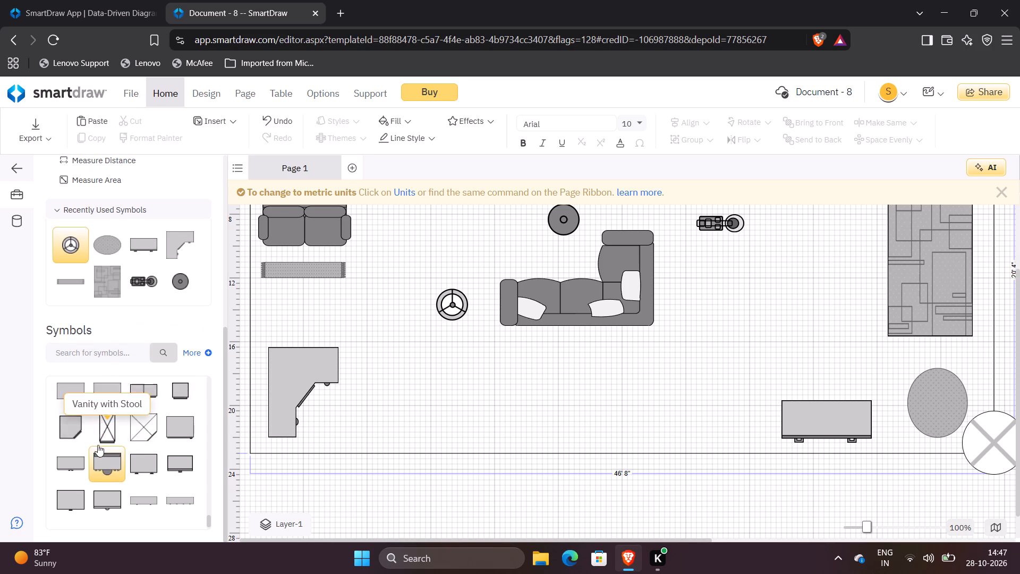
scroll(98, 445, "up", 3)
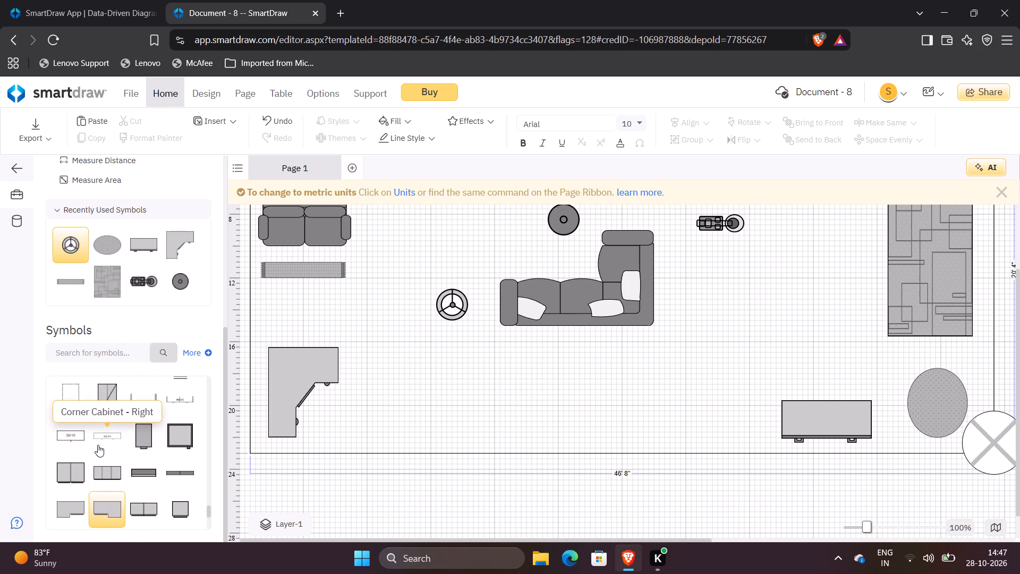
scroll(98, 445, "up", 2)
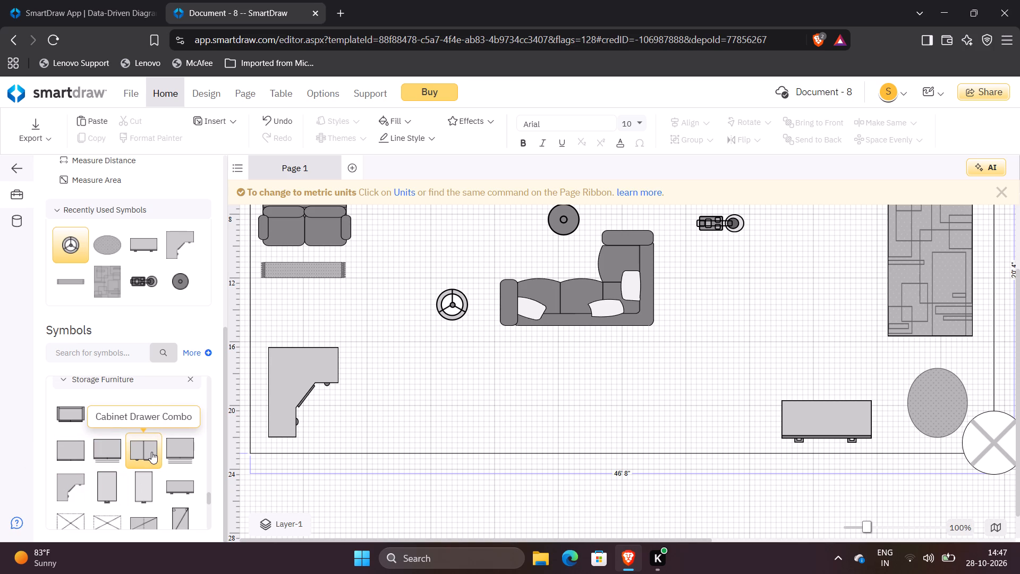
double_click(175, 446)
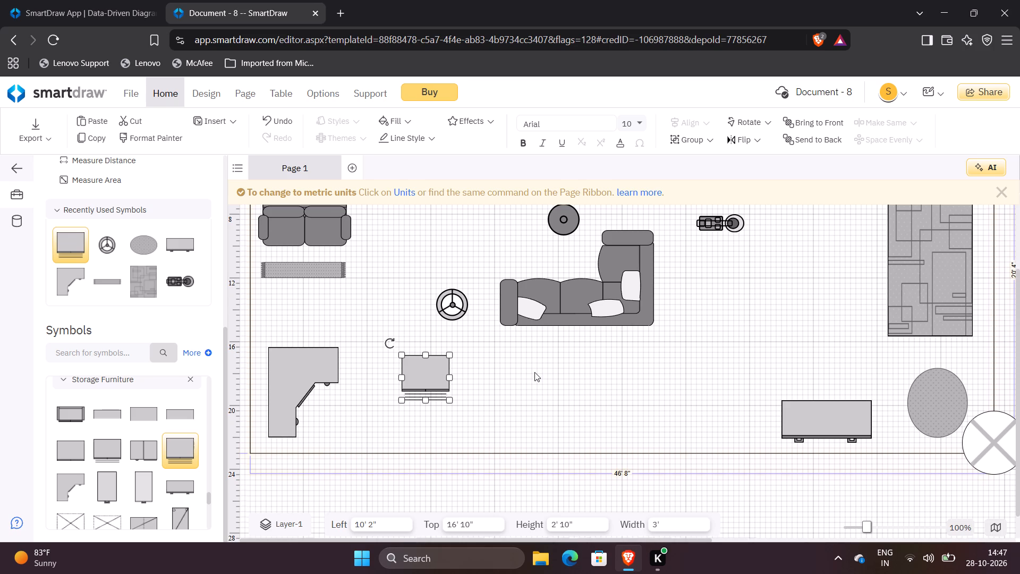
scroll(534, 372, "up", 2)
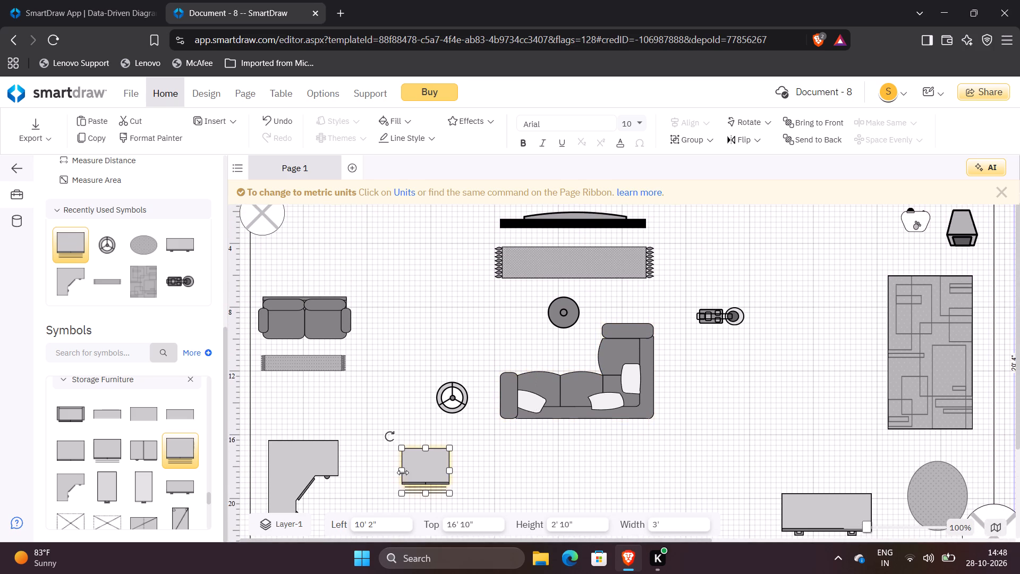
left_click(410, 471)
left_click_drag(410, 471, 674, 282)
scroll(674, 282, "up", 1)
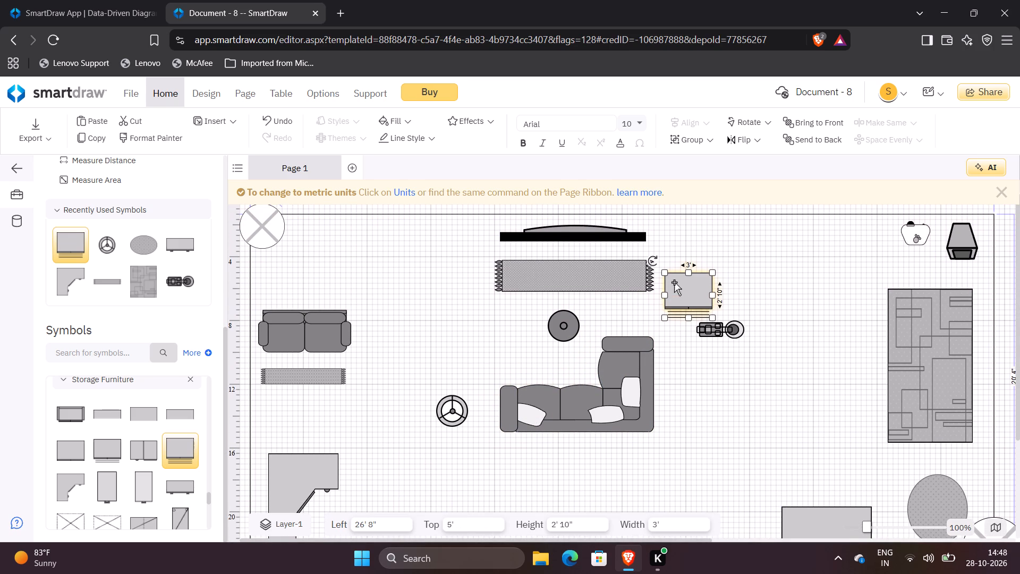
scroll(674, 282, "up", 1)
left_click_drag(675, 285, 804, 238)
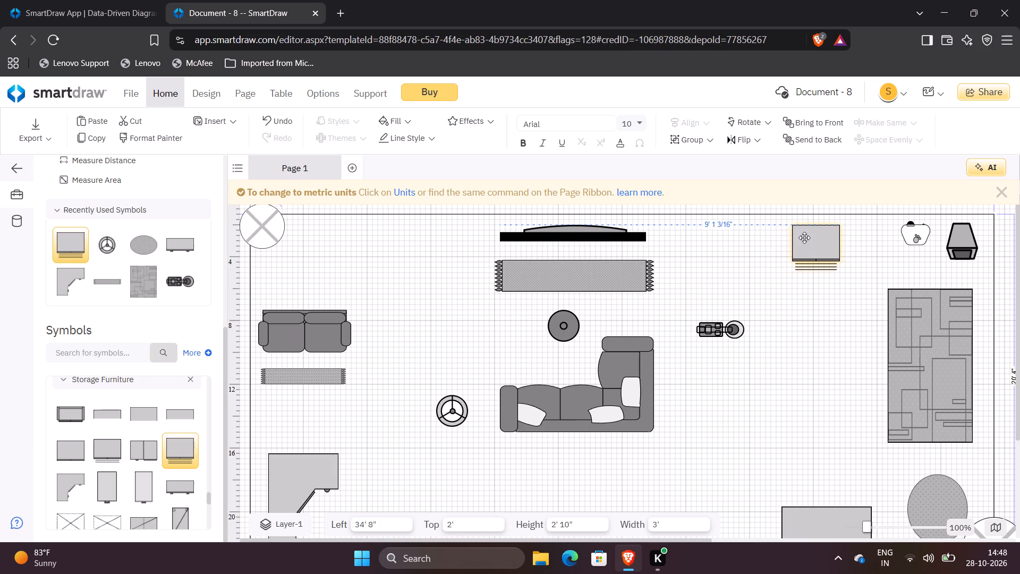
left_click_drag(804, 238, 810, 237)
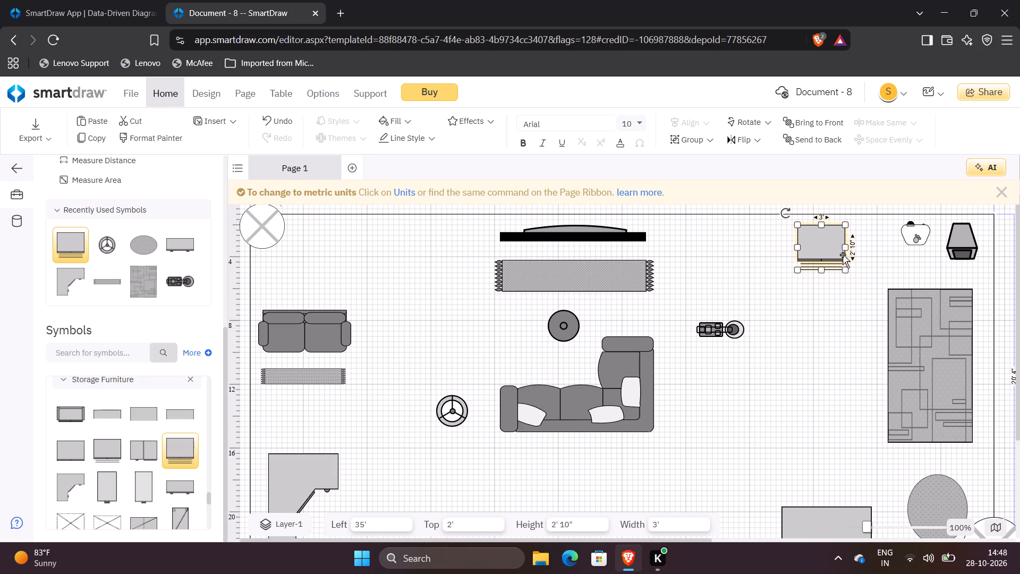
Widen the new top-wall cabinet from its lower-right corner toward the room's upper-right corner.
left_click_drag(847, 269, 875, 270)
left_click(835, 297)
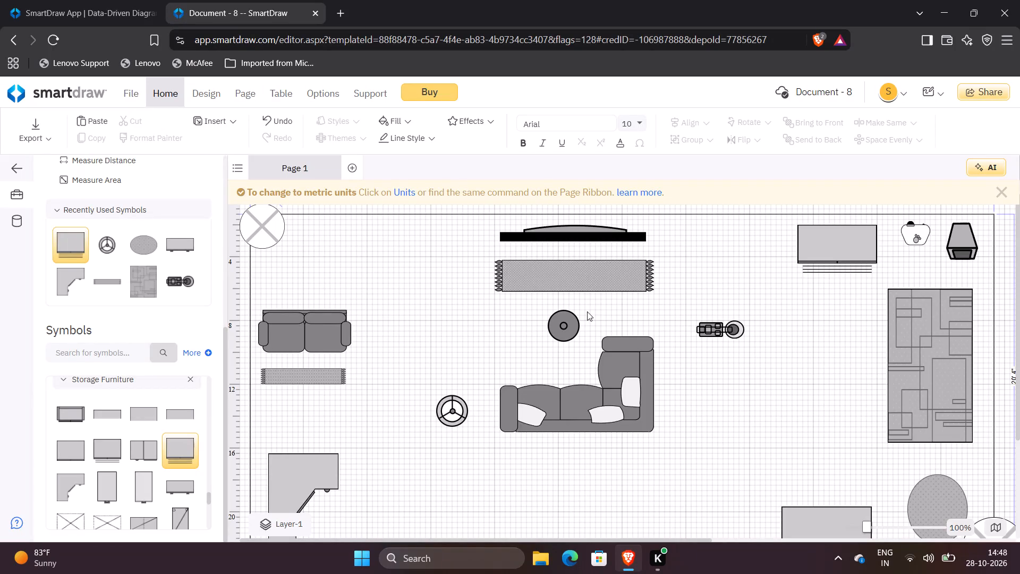
Add Binder Bin 60" from Storage Furniture and place it between the small rug and the corner cabinet, about 13' 4" from top.
scroll(113, 317, "up", 2)
scroll(113, 317, "down", 1)
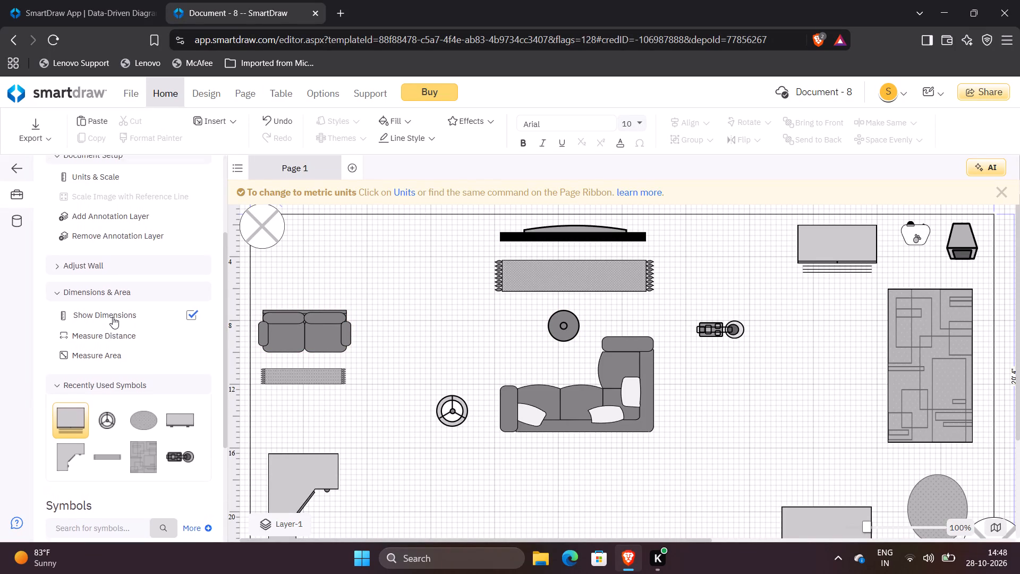
scroll(113, 317, "down", 5)
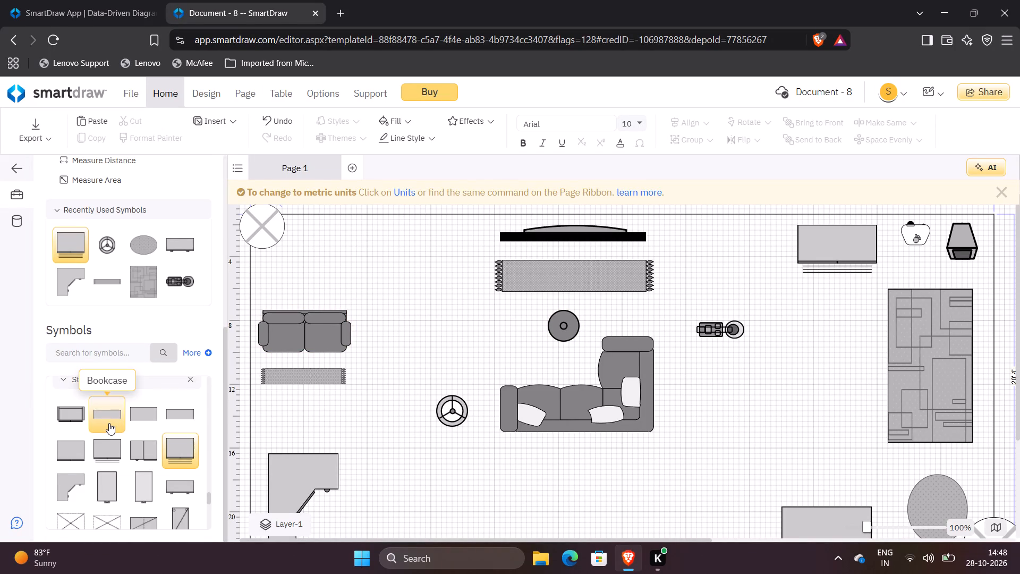
scroll(109, 423, "down", 3)
scroll(109, 423, "up", 2)
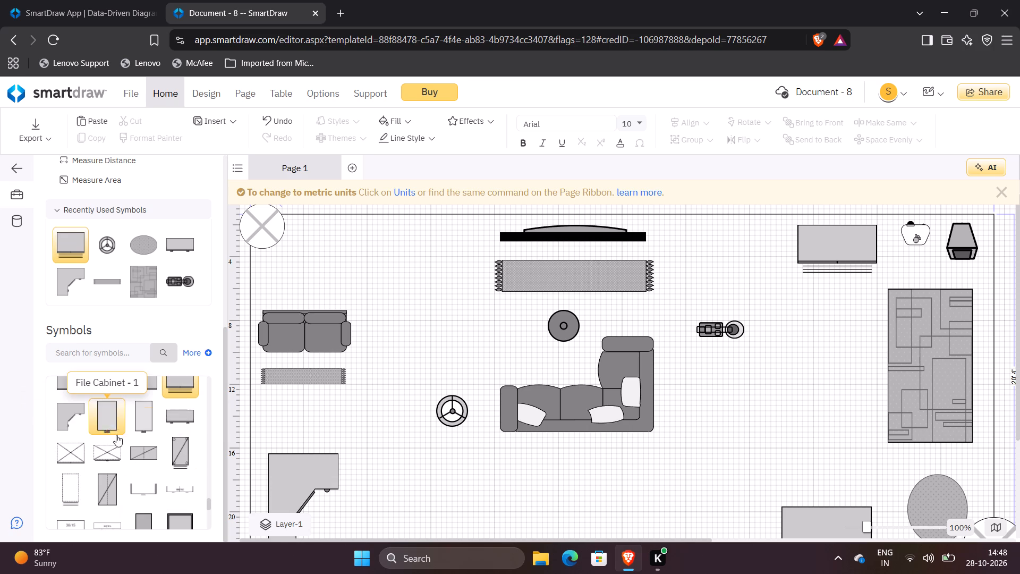
triple_click(183, 479)
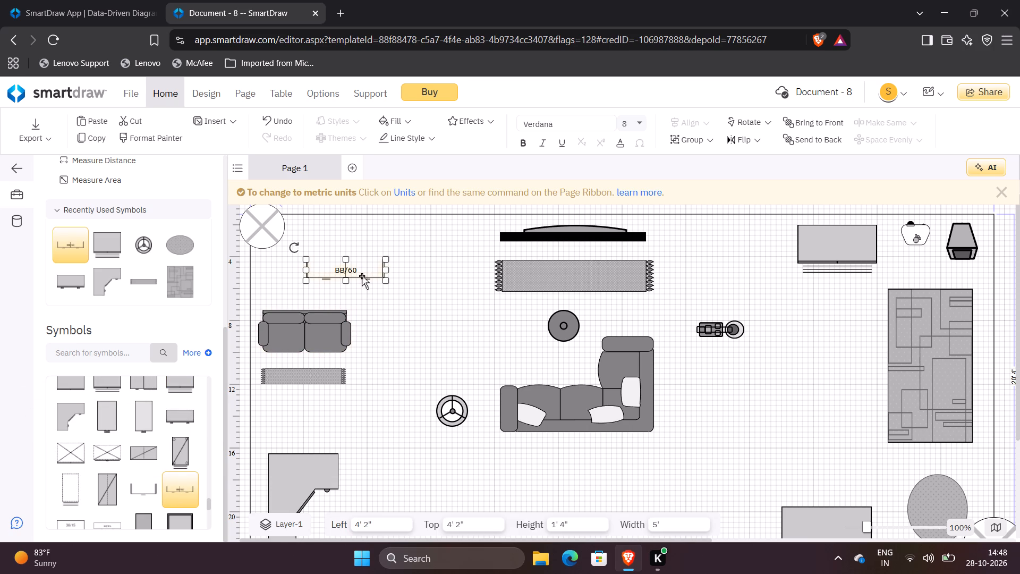
left_click_drag(362, 276, 324, 387)
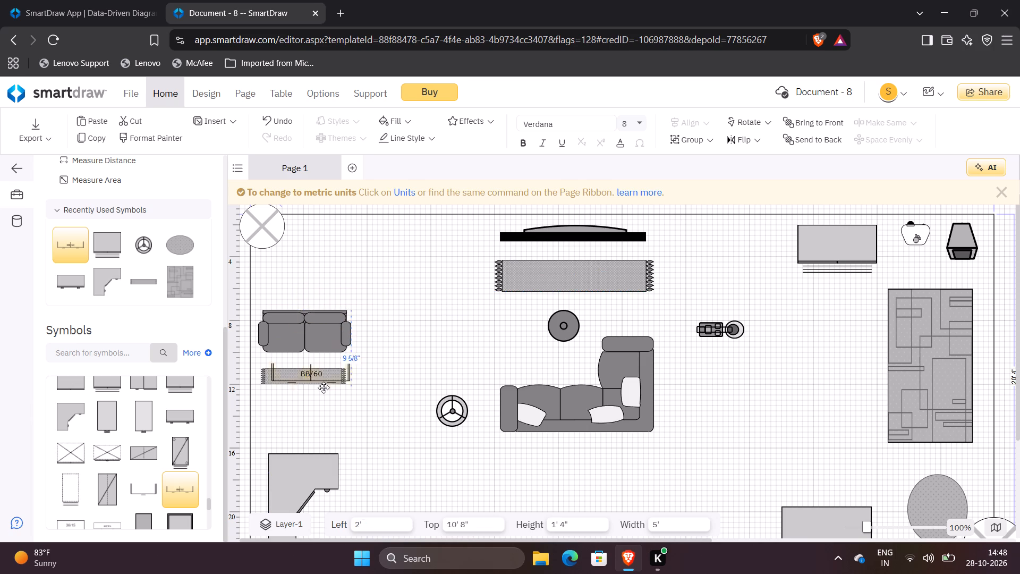
left_click_drag(324, 387, 323, 420)
Resize the binder bin from its lower-right corner to about the width of the corner cabinet below it.
left_click_drag(347, 426, 350, 427)
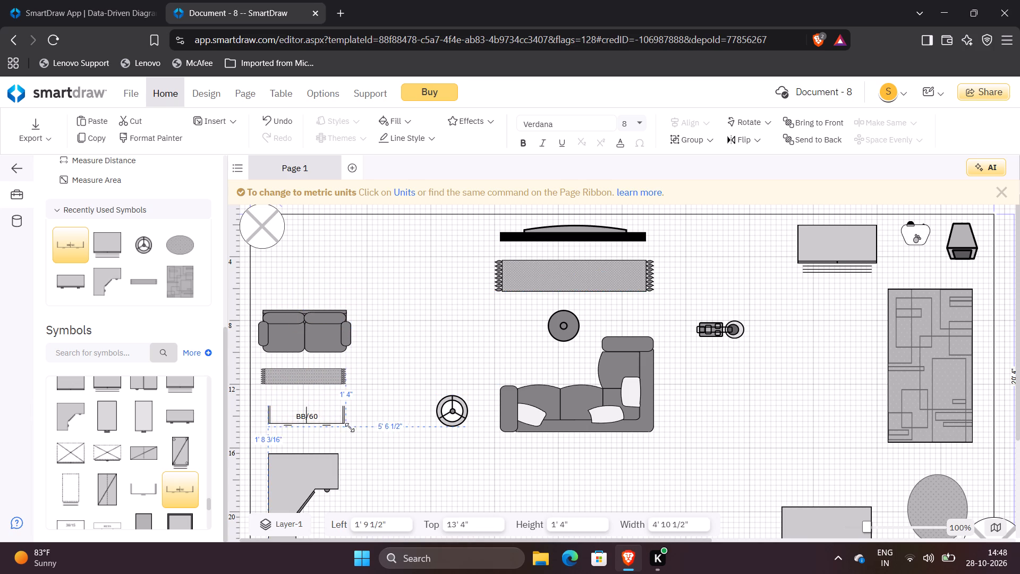
left_click_drag(350, 427, 337, 430)
left_click(424, 334)
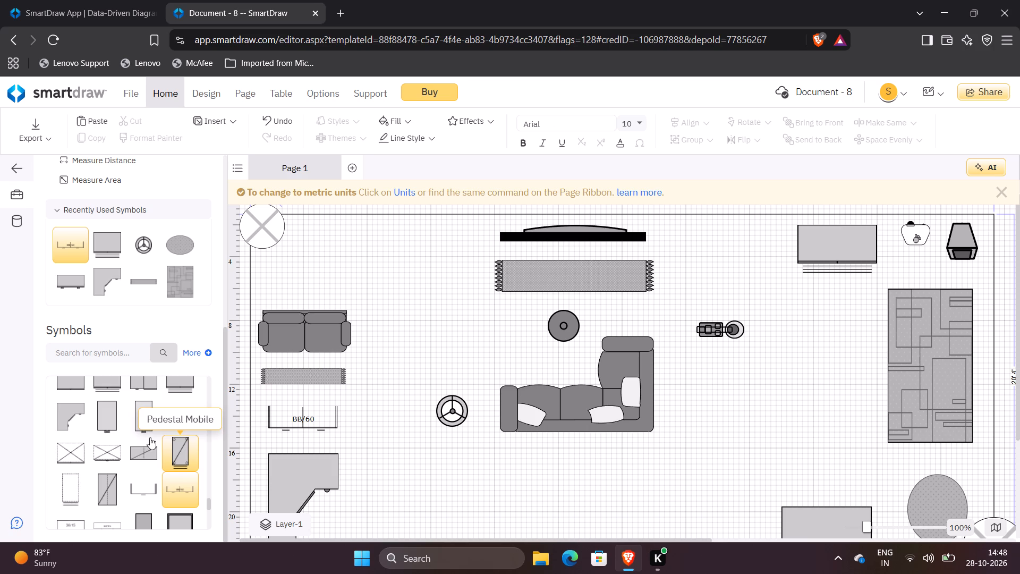
Add a second corner cabinet from Storage Furniture and shrink it to 3' 6" wide by 3' 6" high.
scroll(150, 437, "up", 1)
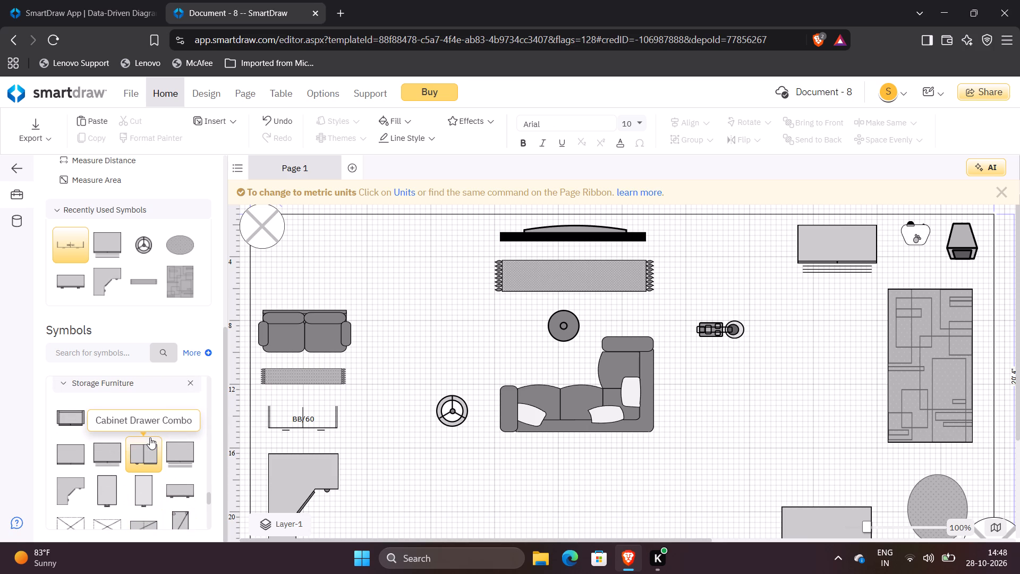
double_click(61, 484)
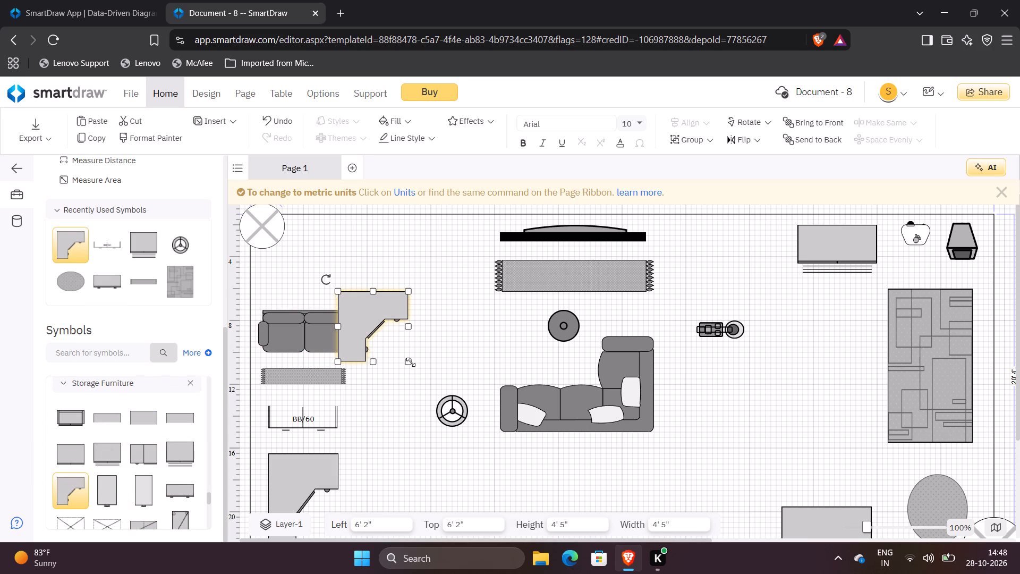
left_click_drag(411, 362, 396, 347)
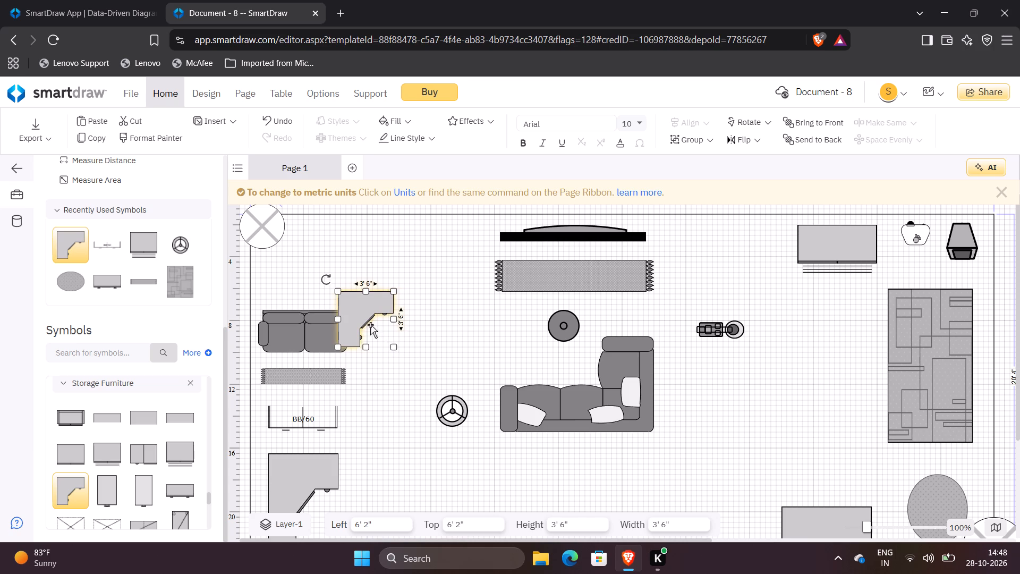
Move the second corner cabinet above the two-seat sofa, about 2' 4" from left and 2' 8" from top.
left_click_drag(370, 324, 328, 258)
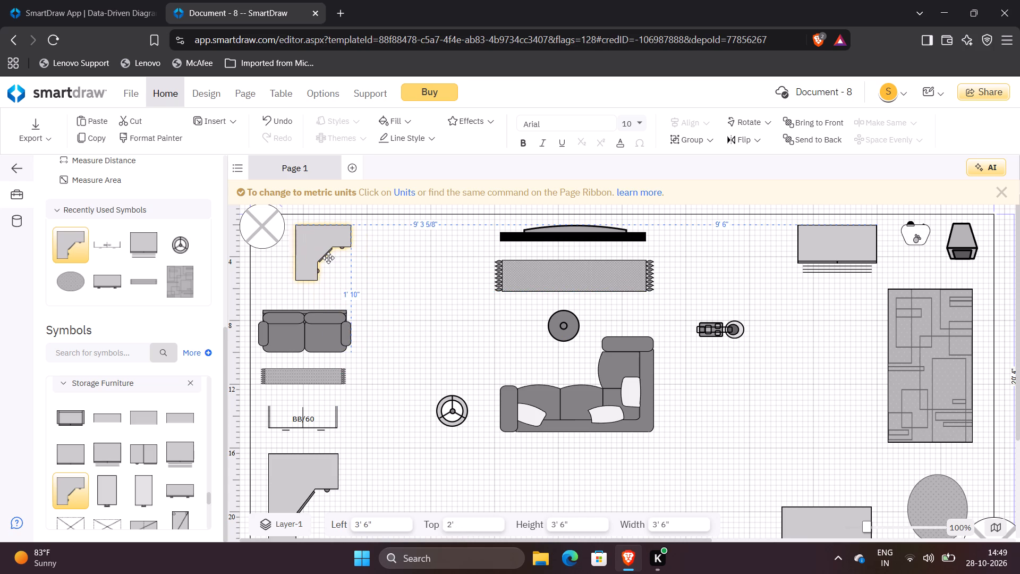
left_click_drag(328, 258, 311, 267)
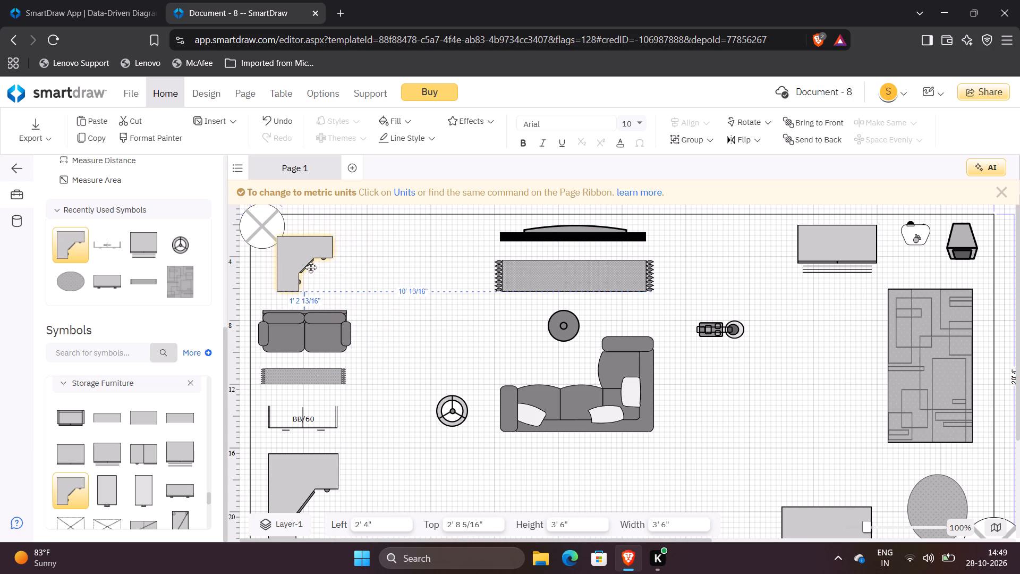
Shrink the second corner cabinet to 2' 2" wide by 2' 8" high and place it just above the two-seat sofa, 1' 2" from left.
left_click_drag(311, 267, 322, 258)
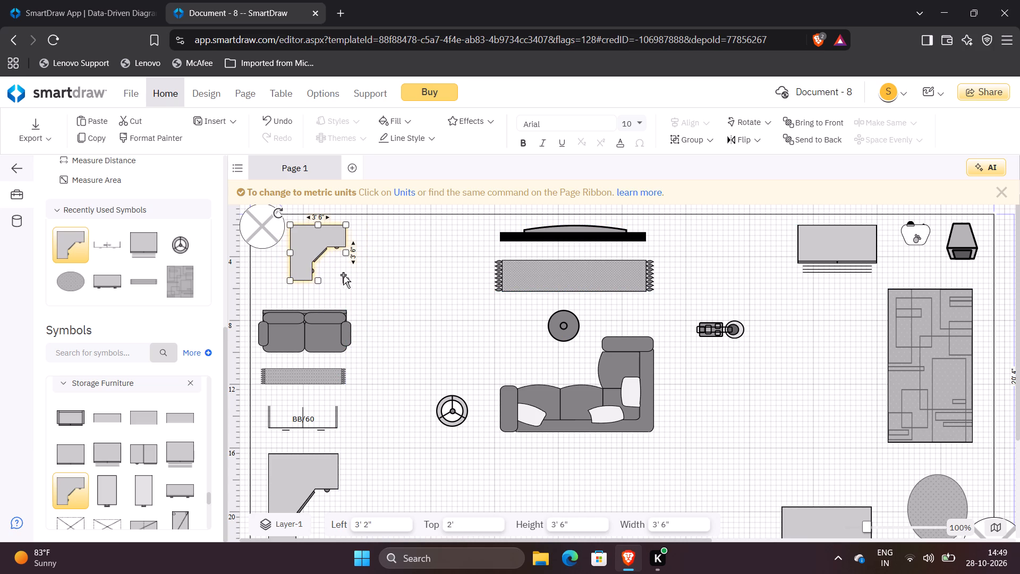
left_click(345, 277)
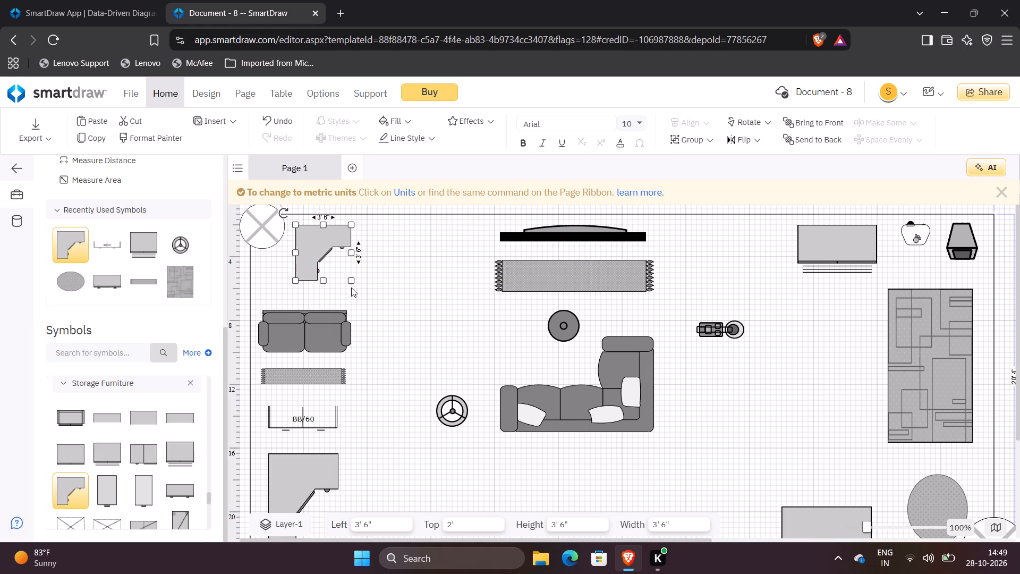
left_click_drag(351, 282, 335, 271)
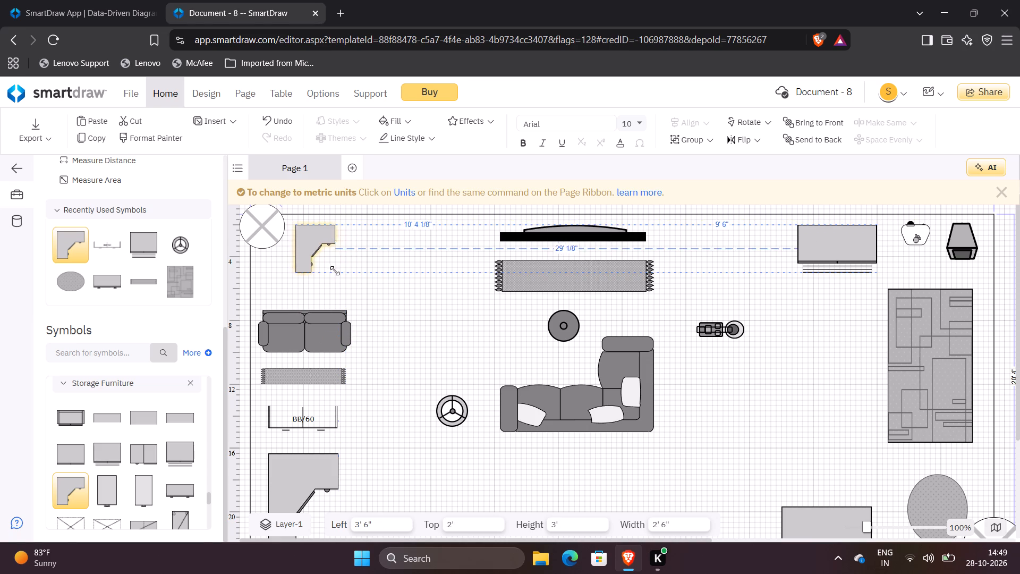
left_click_drag(335, 271, 330, 265)
left_click_drag(313, 237, 281, 267)
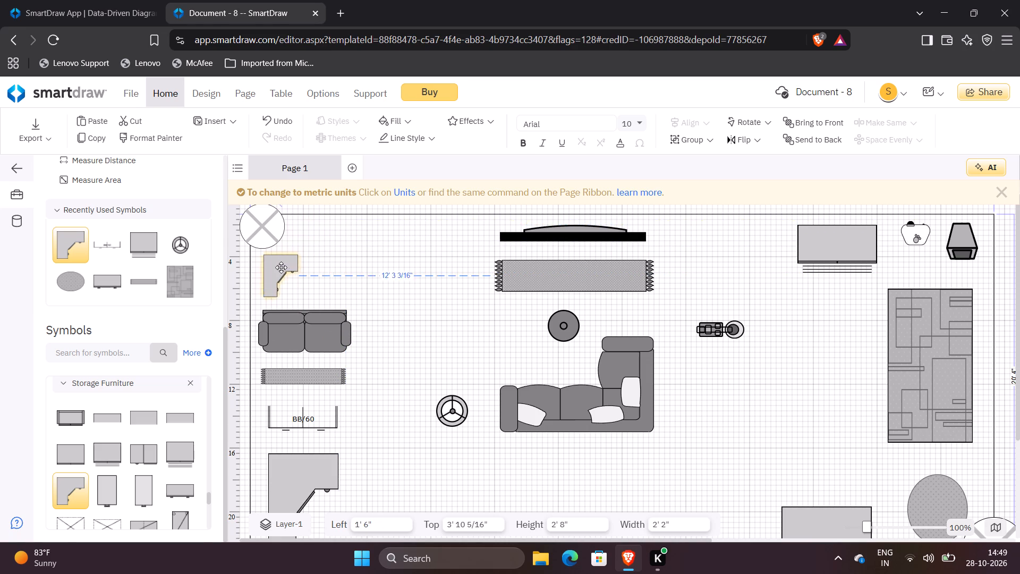
left_click_drag(281, 267, 275, 266)
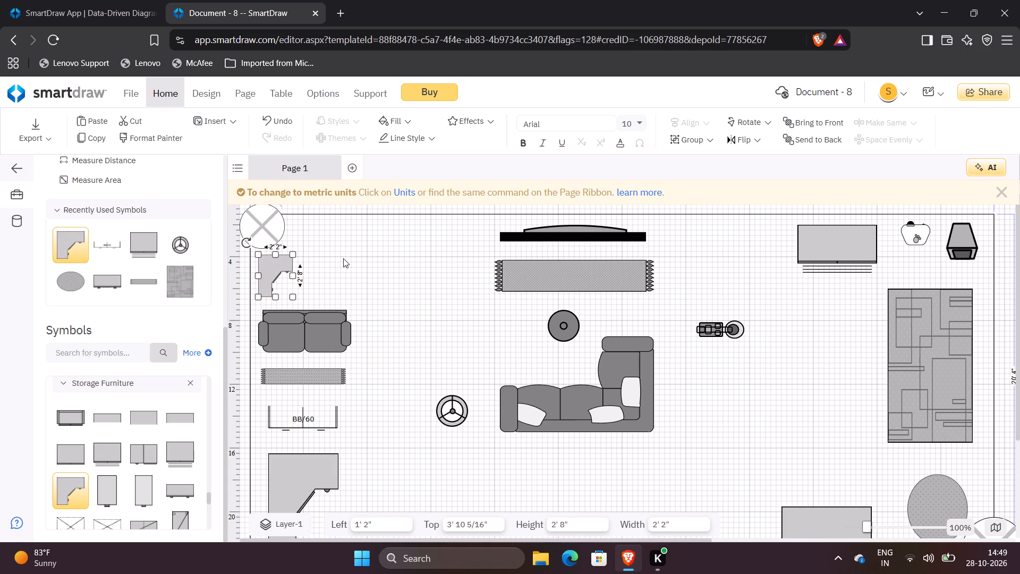
left_click(343, 258)
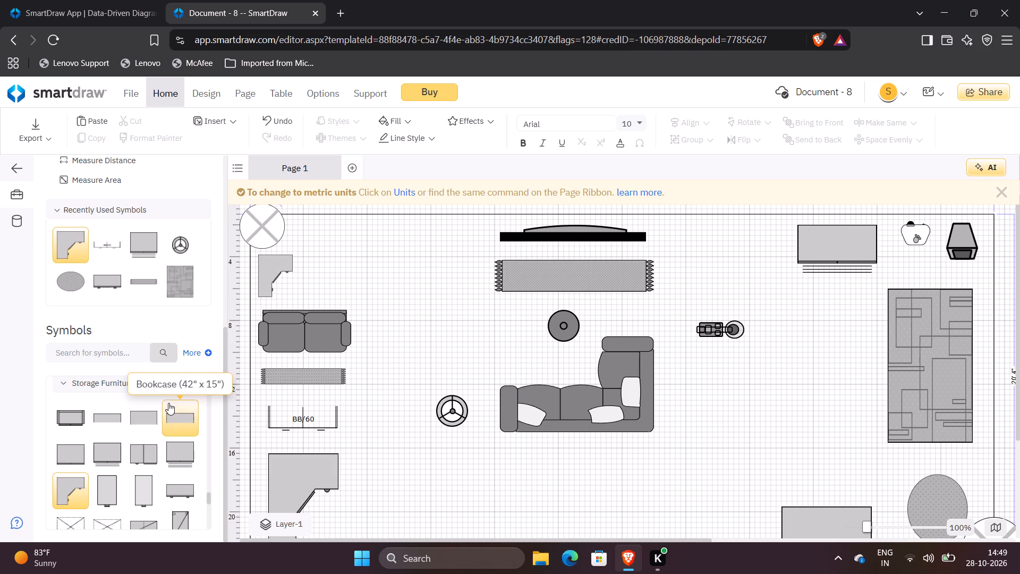
Add a Ceiling Fan symbol from the Lighting library to the floor plan.
scroll(159, 287, "up", 2)
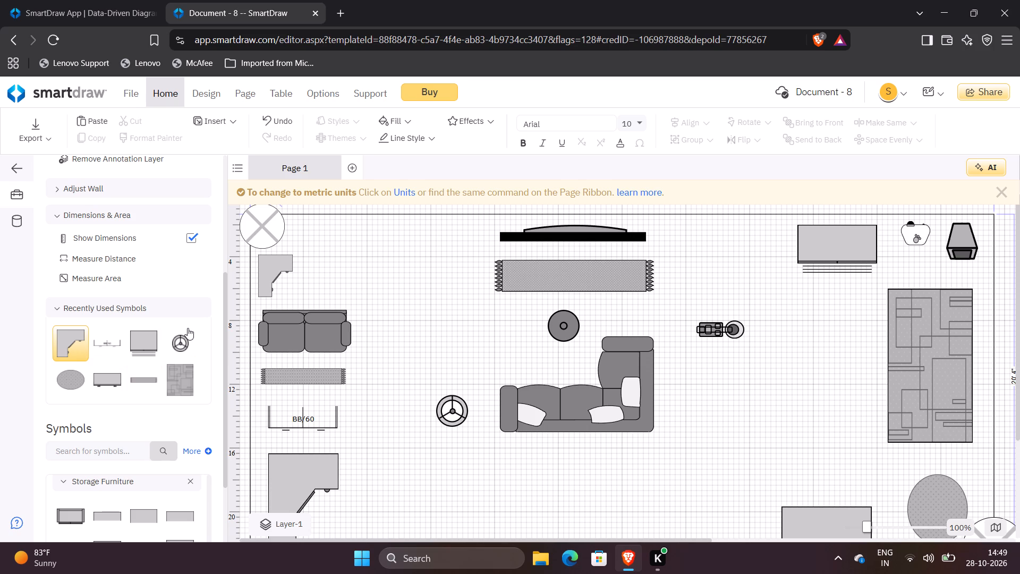
scroll(125, 376, "down", 4)
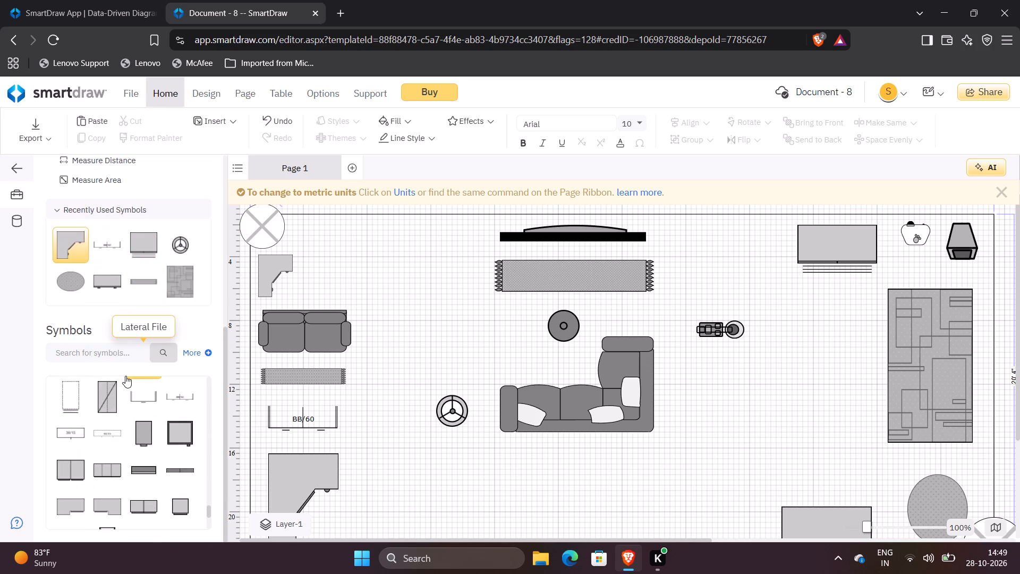
scroll(125, 376, "down", 1)
scroll(101, 462, "down", 4)
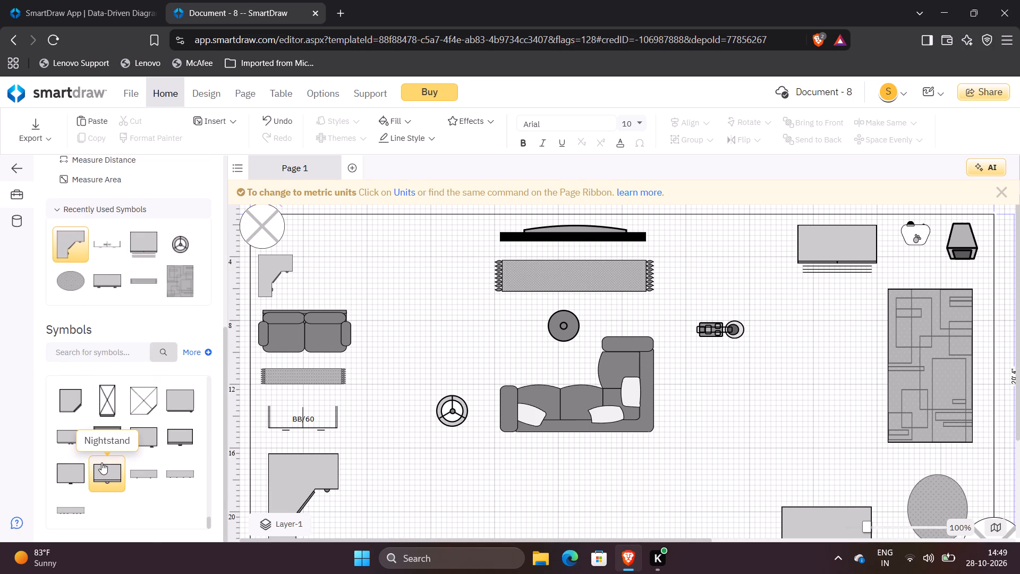
scroll(101, 462, "down", 3)
scroll(134, 462, "up", 3)
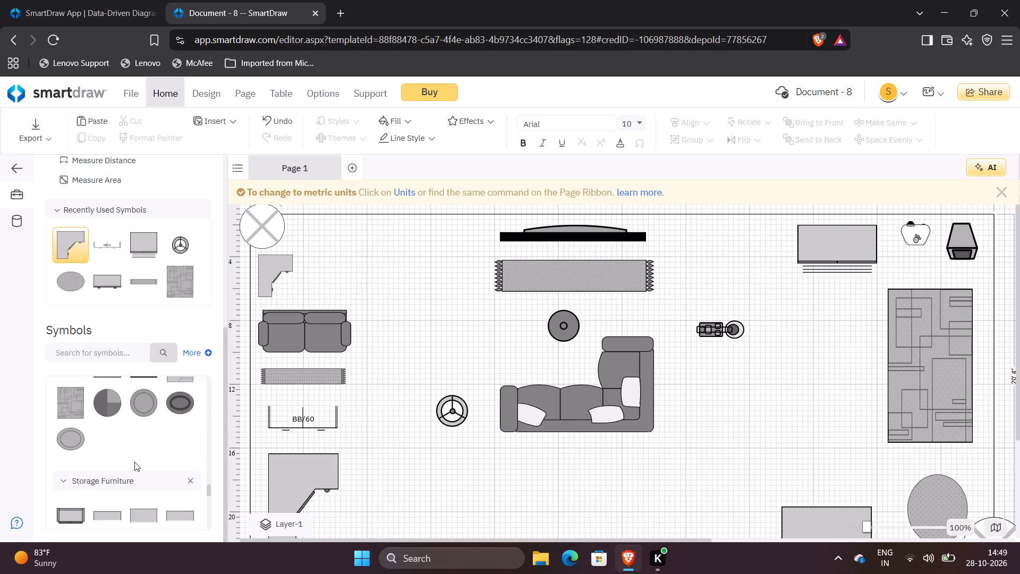
scroll(134, 462, "up", 3)
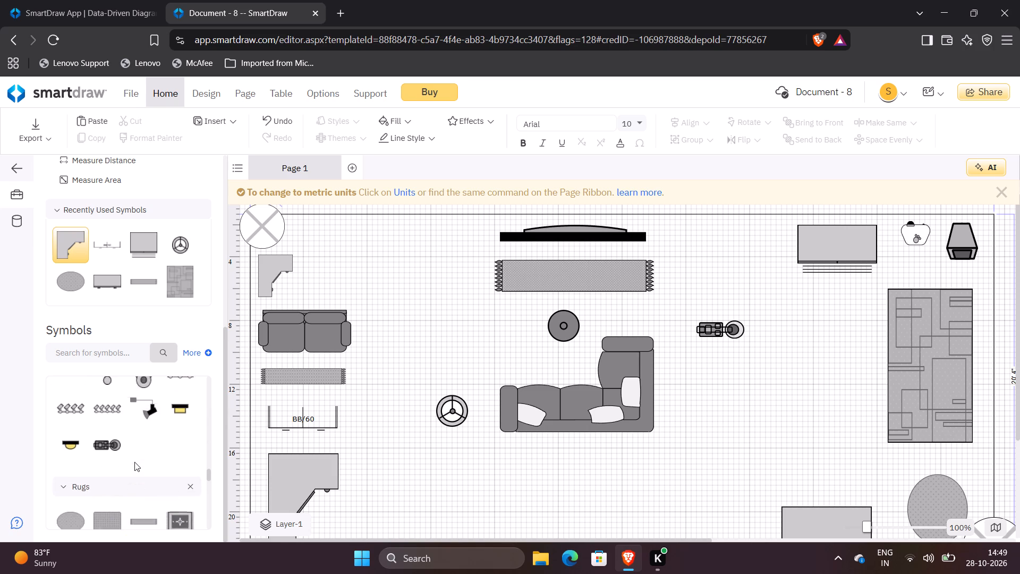
scroll(134, 462, "up", 2)
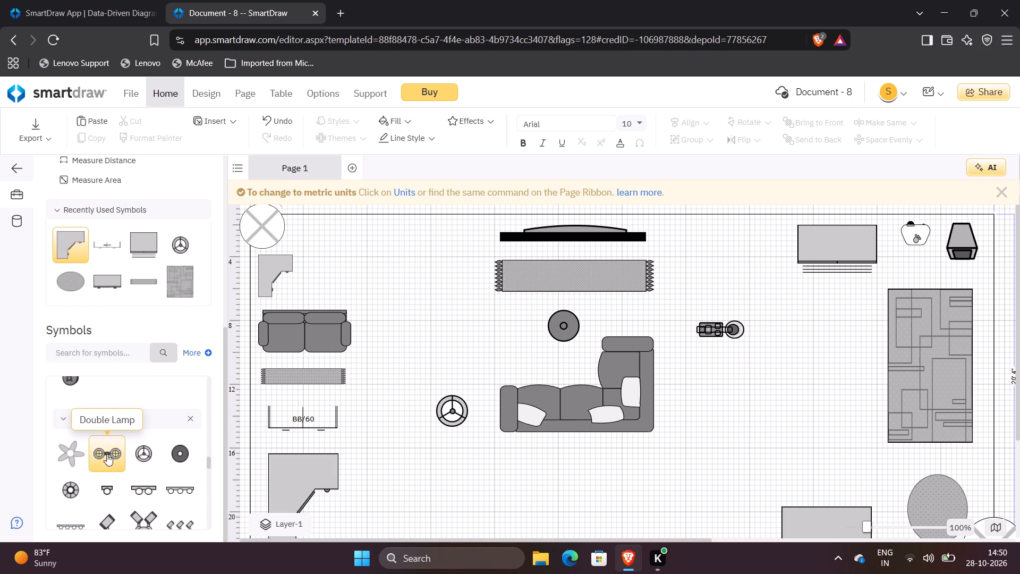
double_click(84, 441)
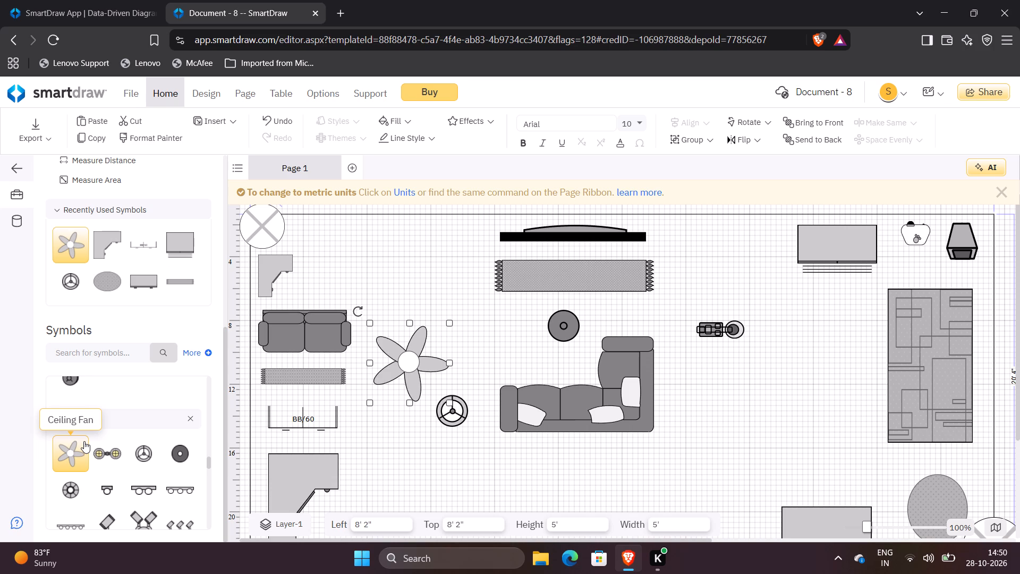
Position the ceiling fan over the inner corner of the L-shaped sofa, about 18' 4" from left and 9' from top.
left_click_drag(403, 361, 525, 455)
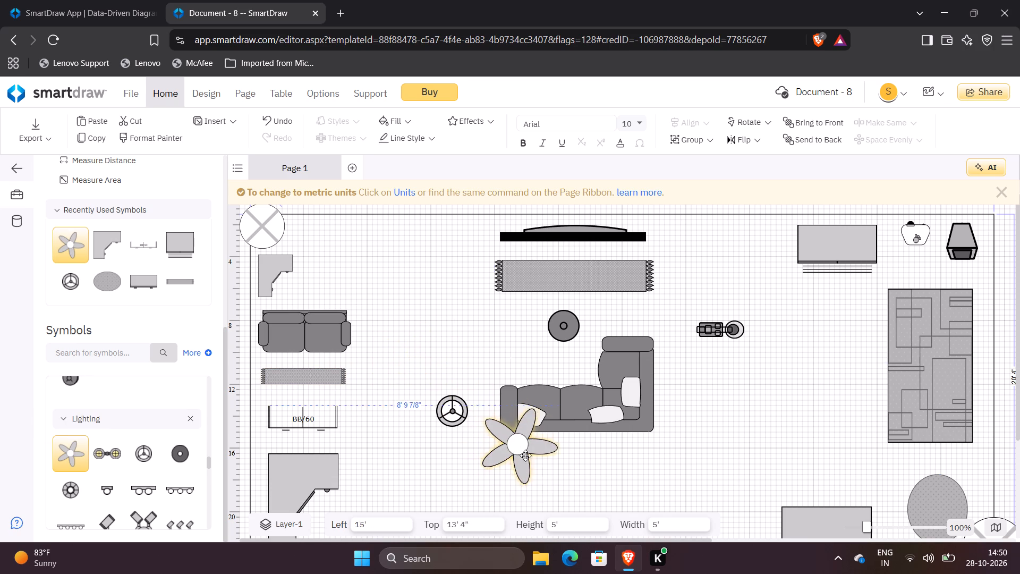
left_click_drag(525, 455, 550, 471)
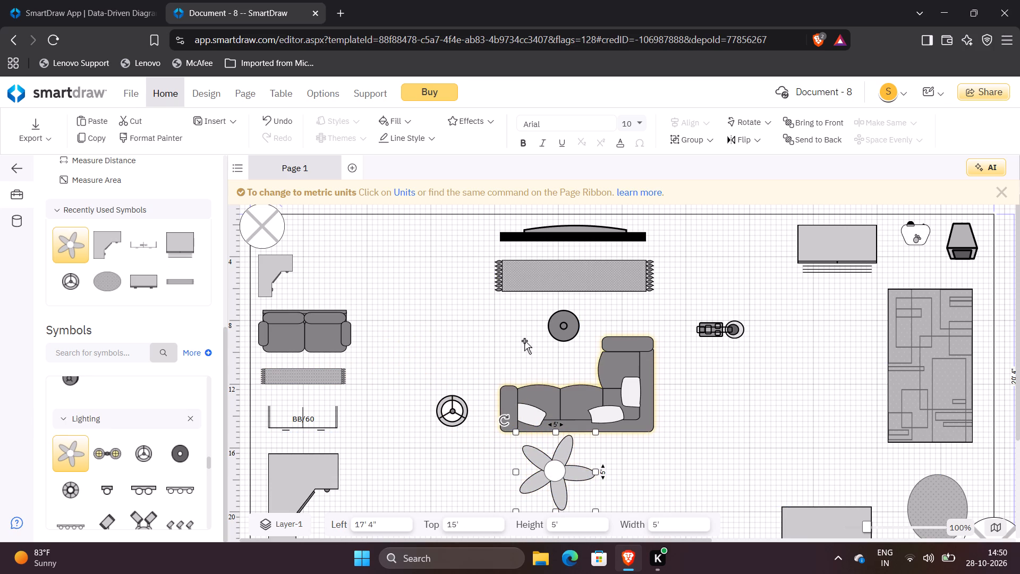
scroll(524, 341, "down", 3)
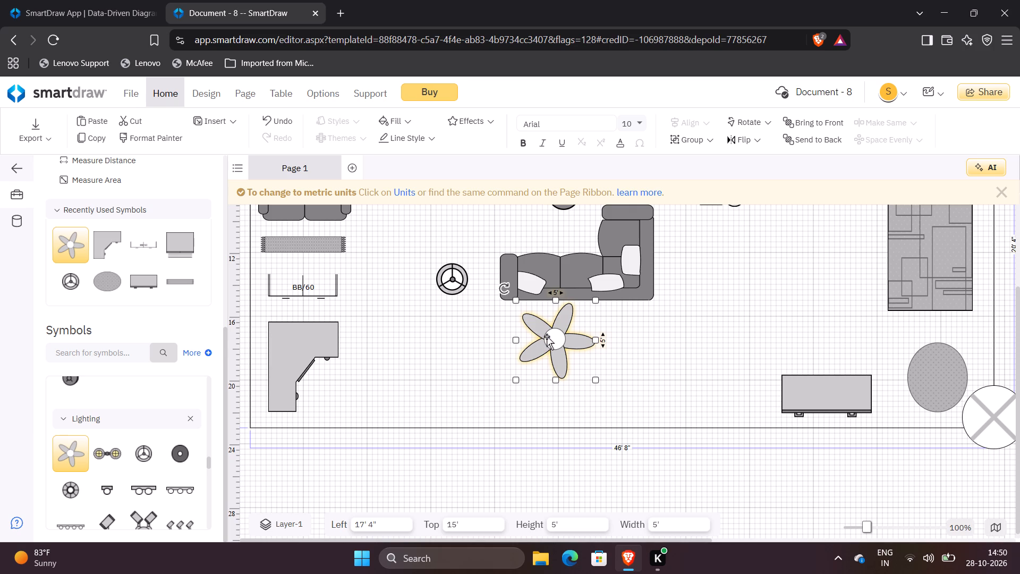
left_click_drag(547, 336, 561, 257)
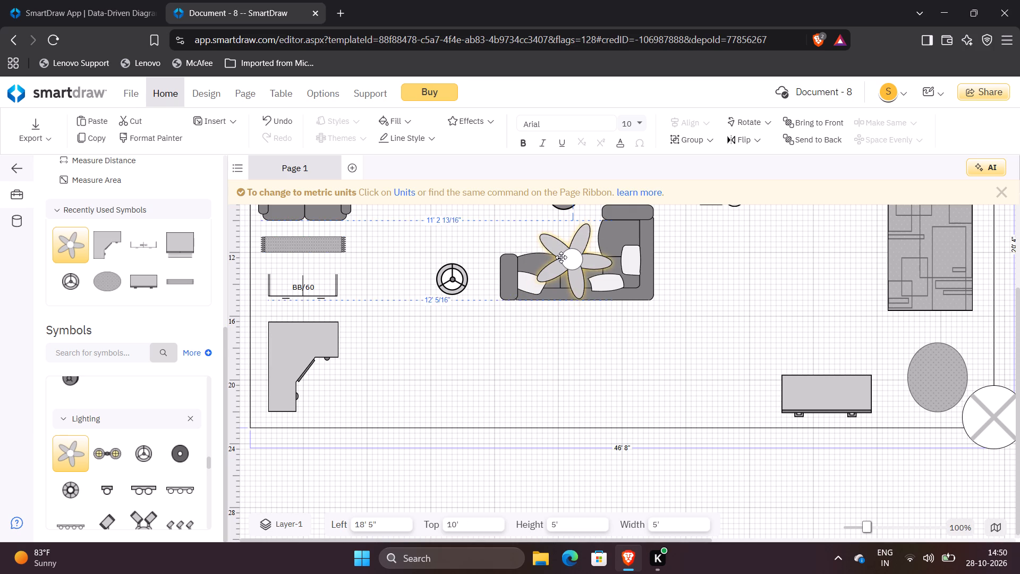
left_click_drag(561, 257, 560, 239)
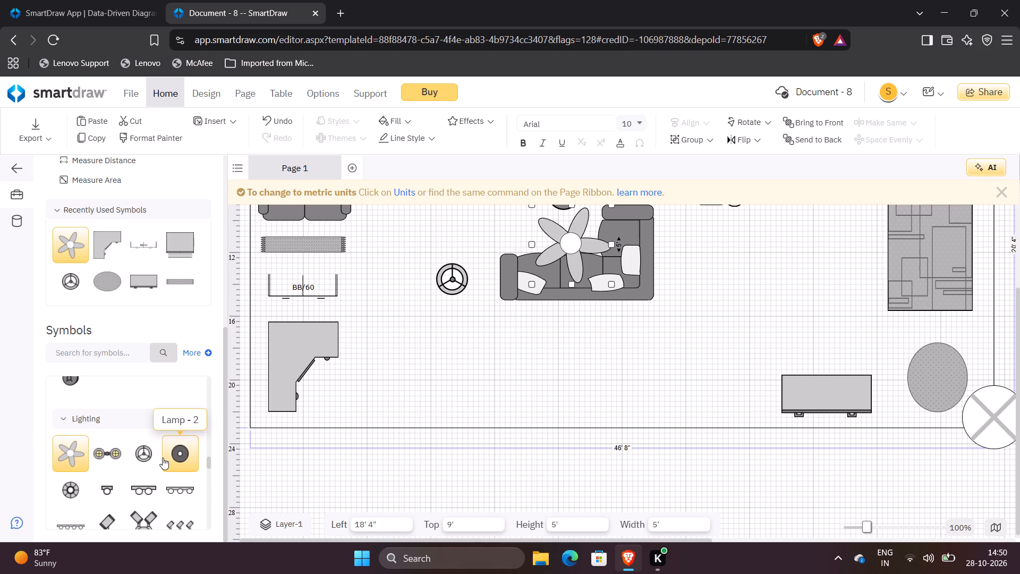
Add a Sectional Sofa - Corner symbol from the seating symbols to the floor plan.
scroll(163, 458, "up", 1)
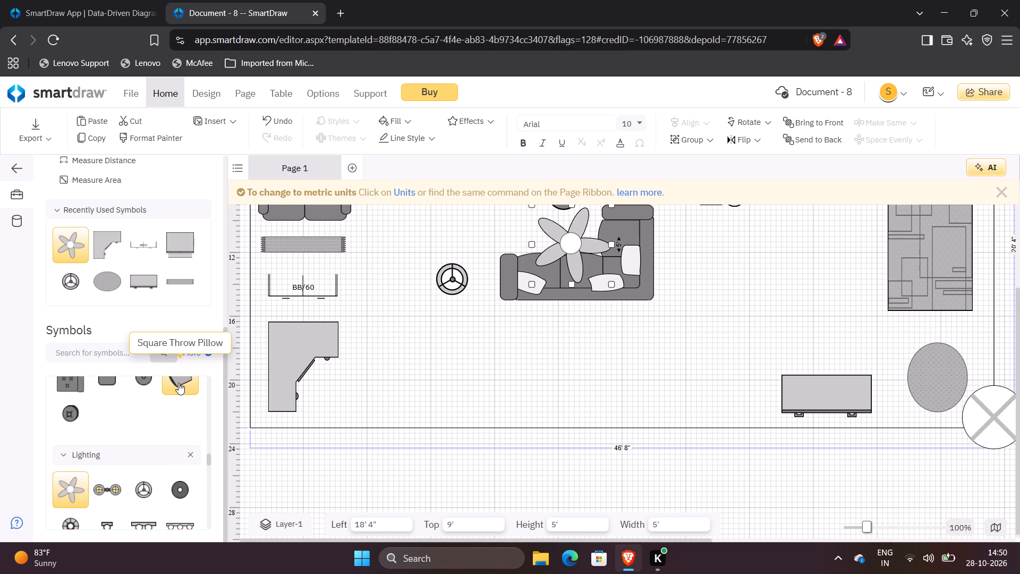
scroll(132, 420, "up", 2)
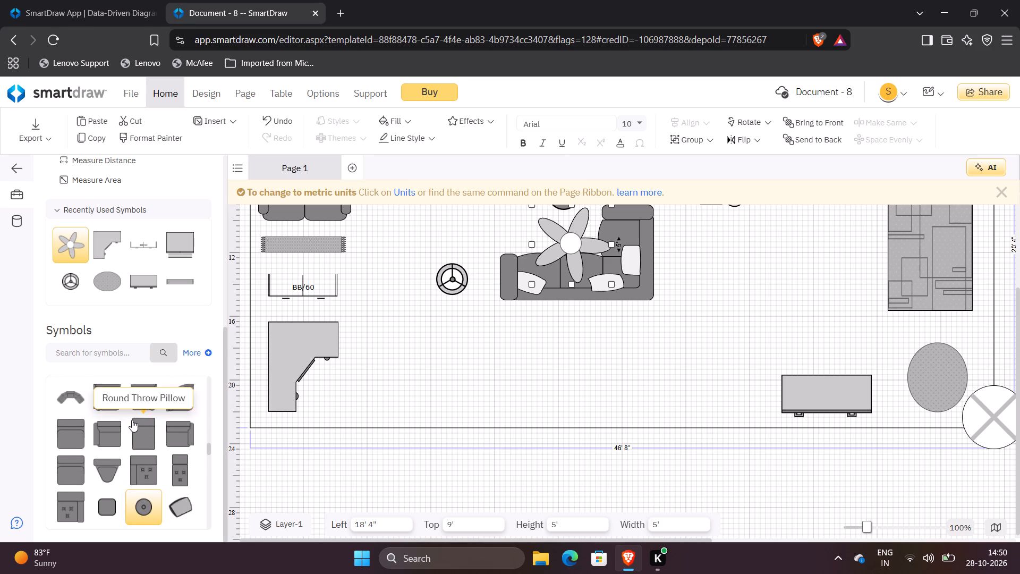
scroll(132, 420, "up", 2)
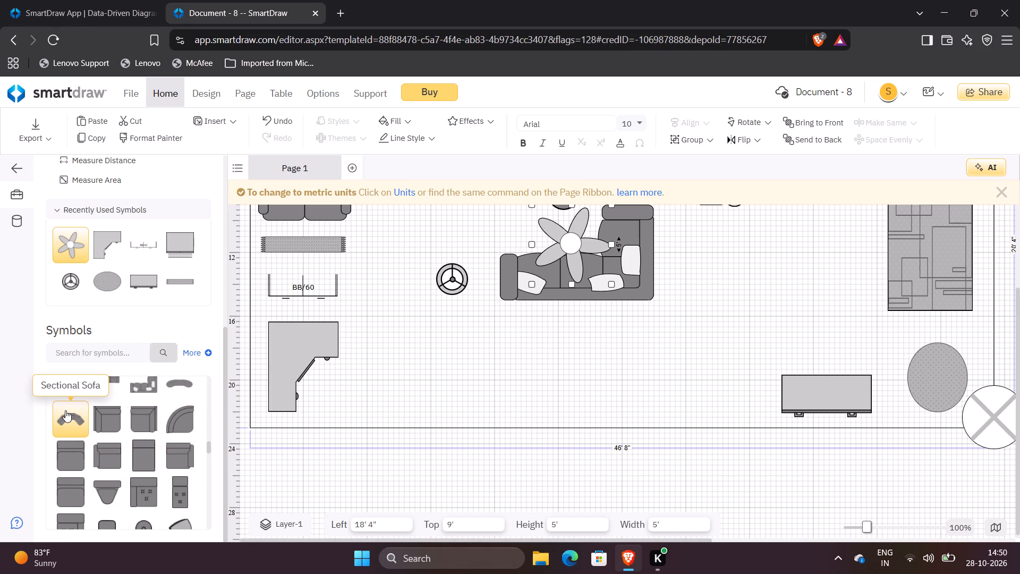
double_click(169, 418)
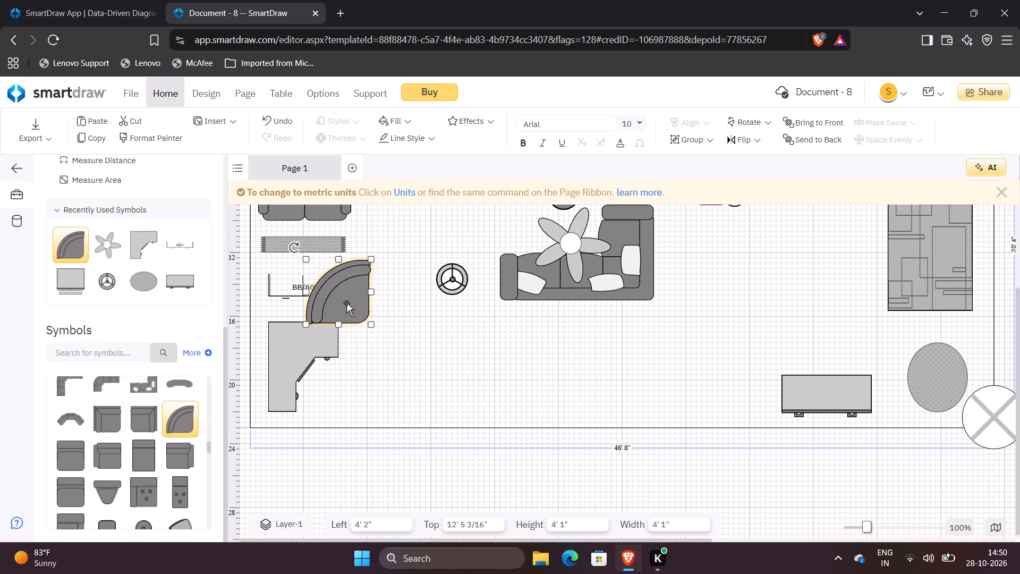
Place the corner sectional sofa between the television and the cabinet along the upper wall, about 29' 7" from left and 2' from top.
left_click_drag(345, 307, 550, 361)
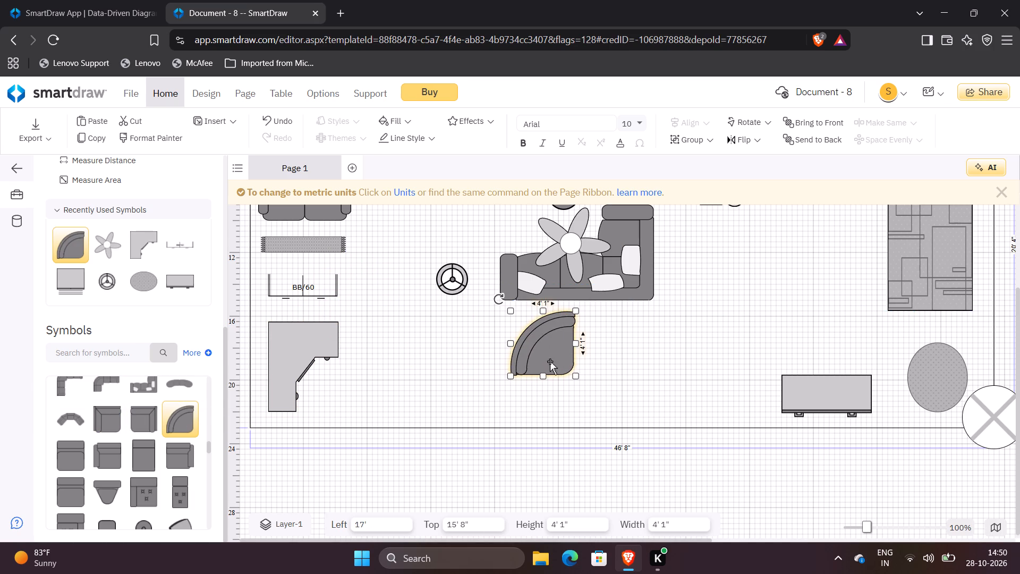
left_click_drag(550, 361, 669, 392)
scroll(669, 392, "up", 2)
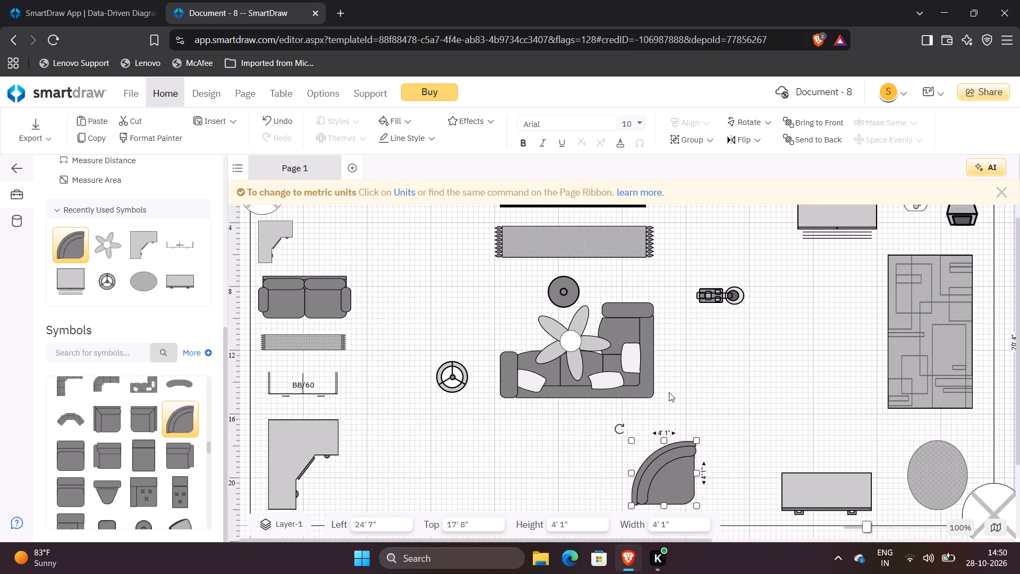
scroll(669, 392, "up", 1)
left_click_drag(667, 478, 728, 390)
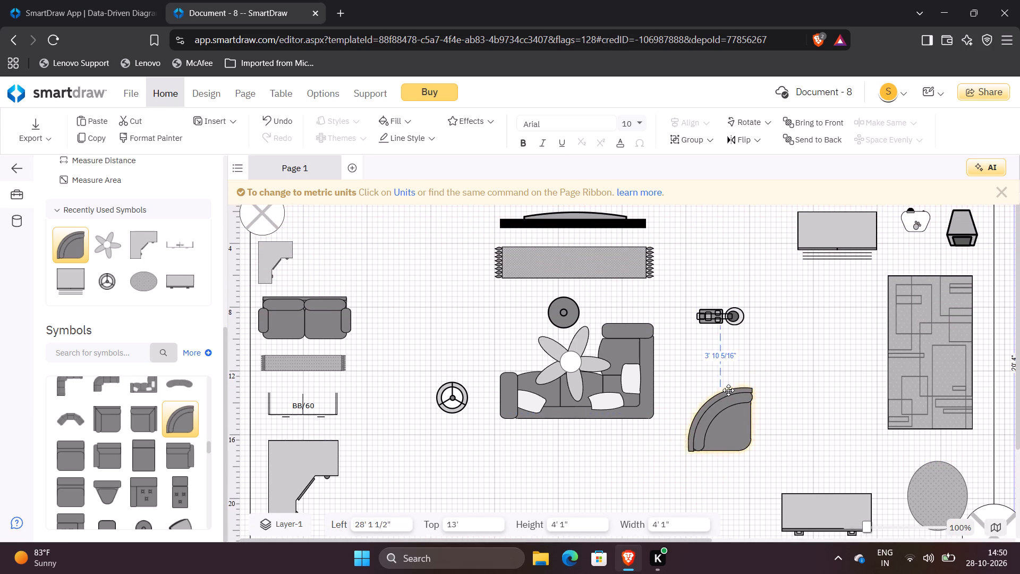
left_click_drag(728, 390, 745, 229)
scroll(745, 229, "up", 1)
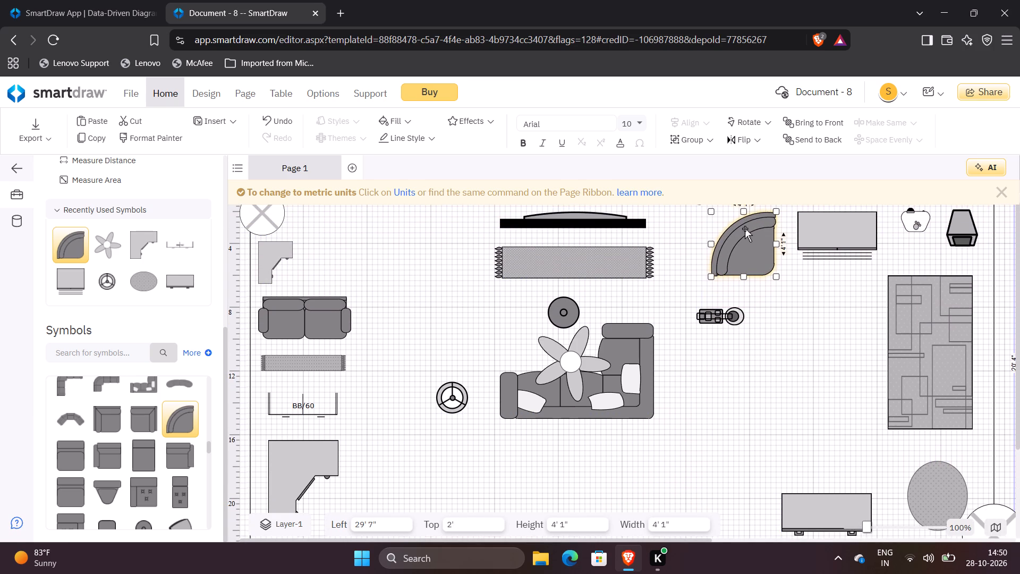
scroll(745, 229, "up", 1)
left_click(797, 360)
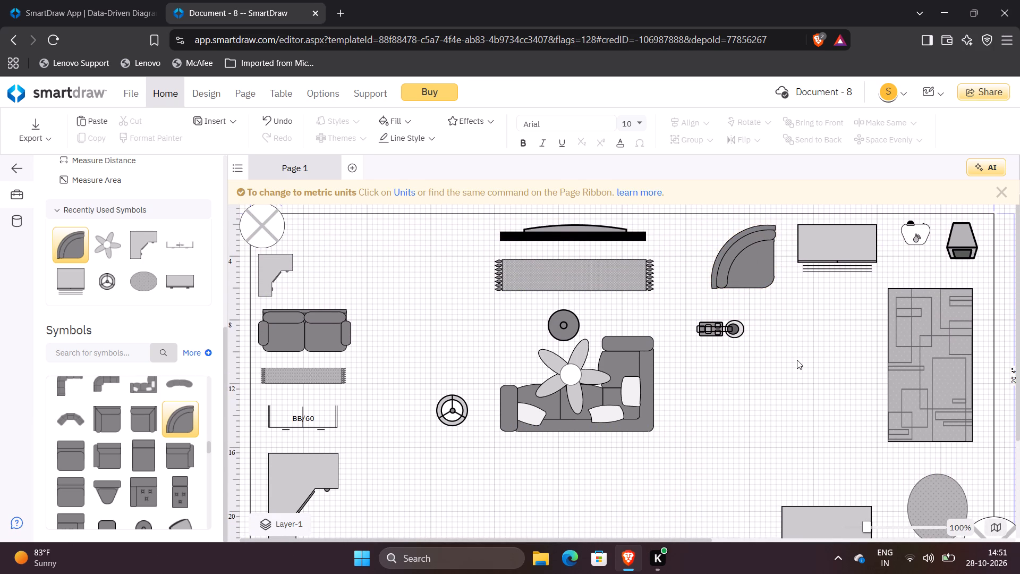
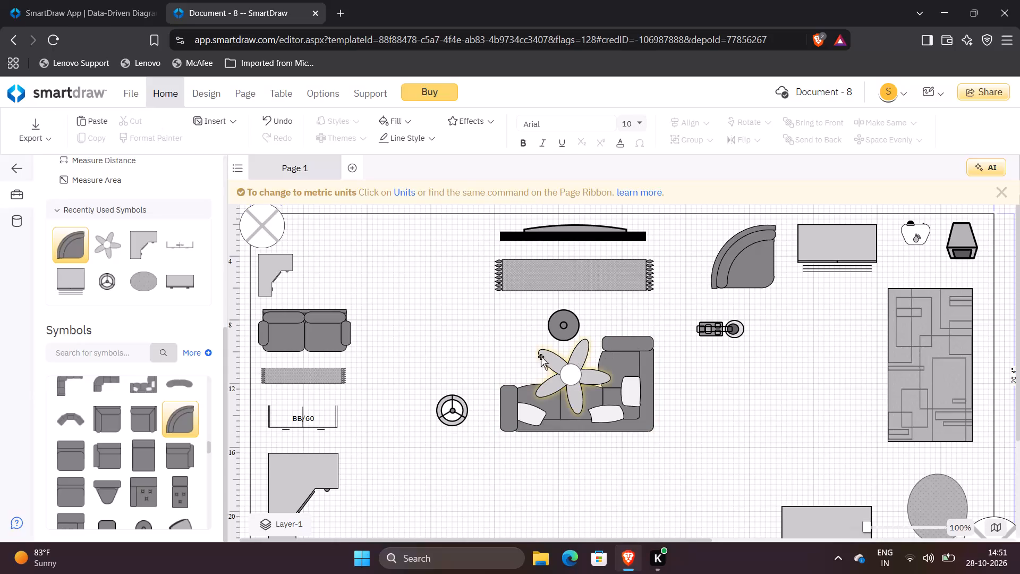
Add a Recliner symbol from the seating symbols to the floor plan.
scroll(124, 418, "up", 3)
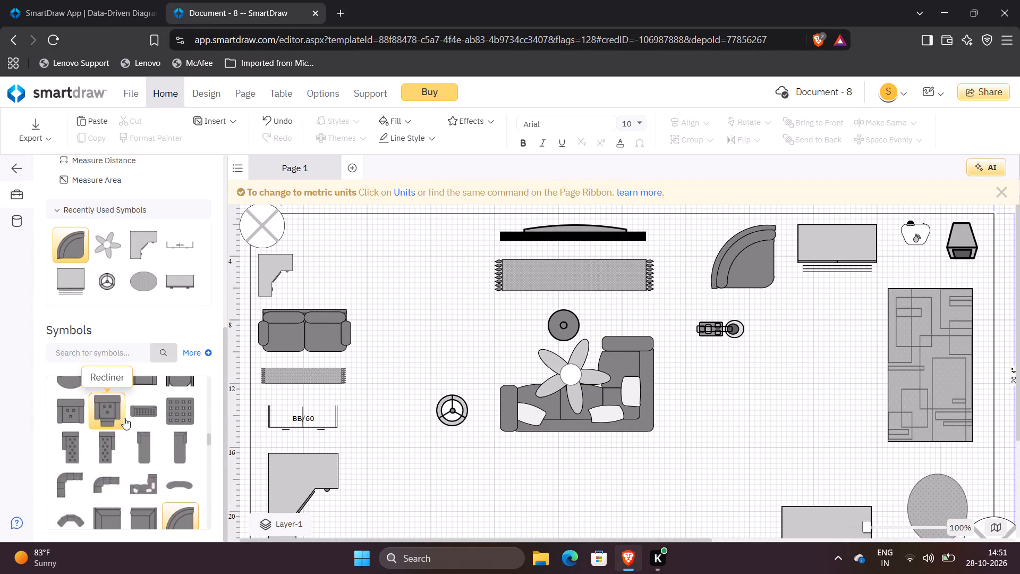
scroll(124, 418, "up", 1)
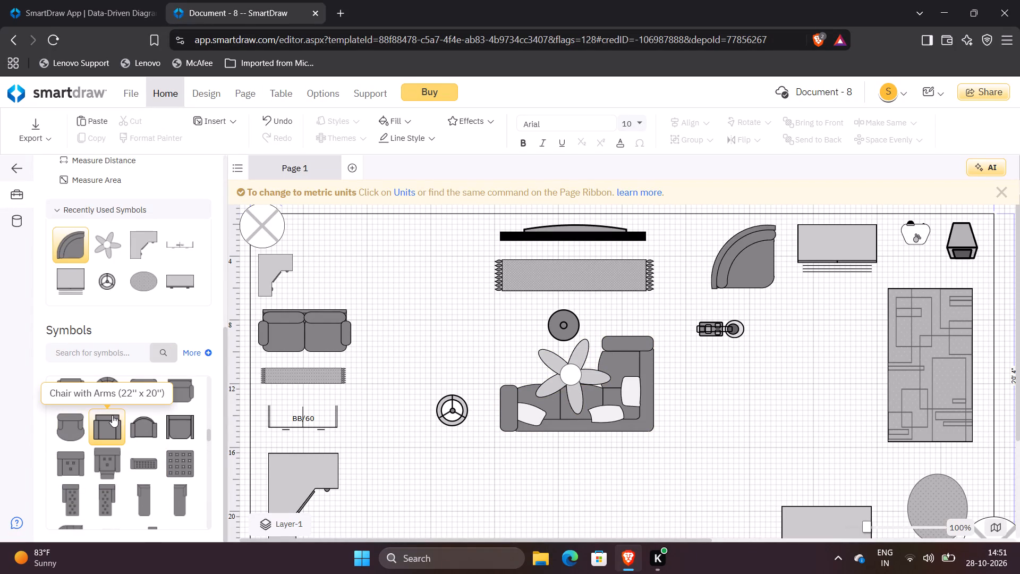
left_click(109, 454)
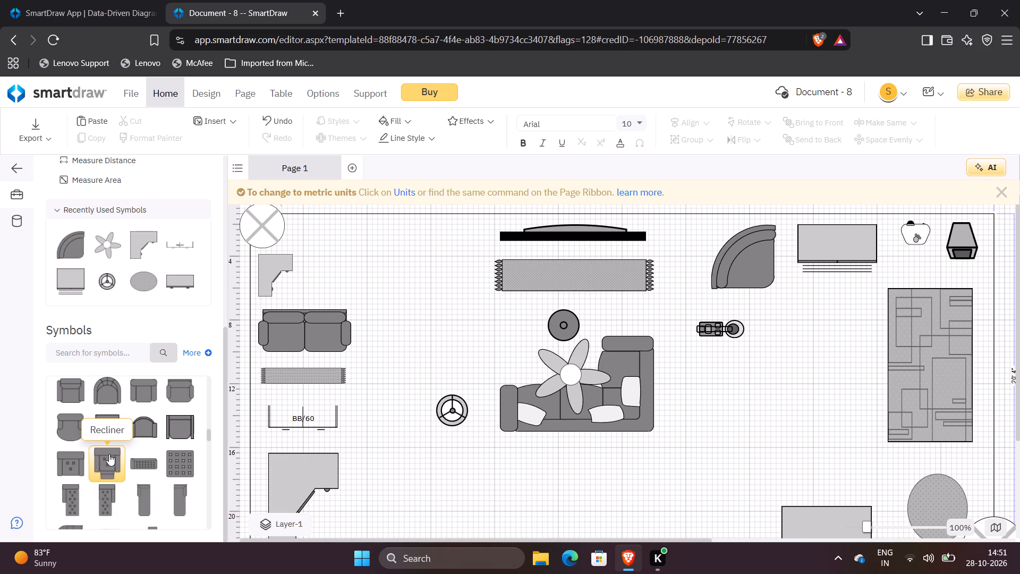
double_click(109, 454)
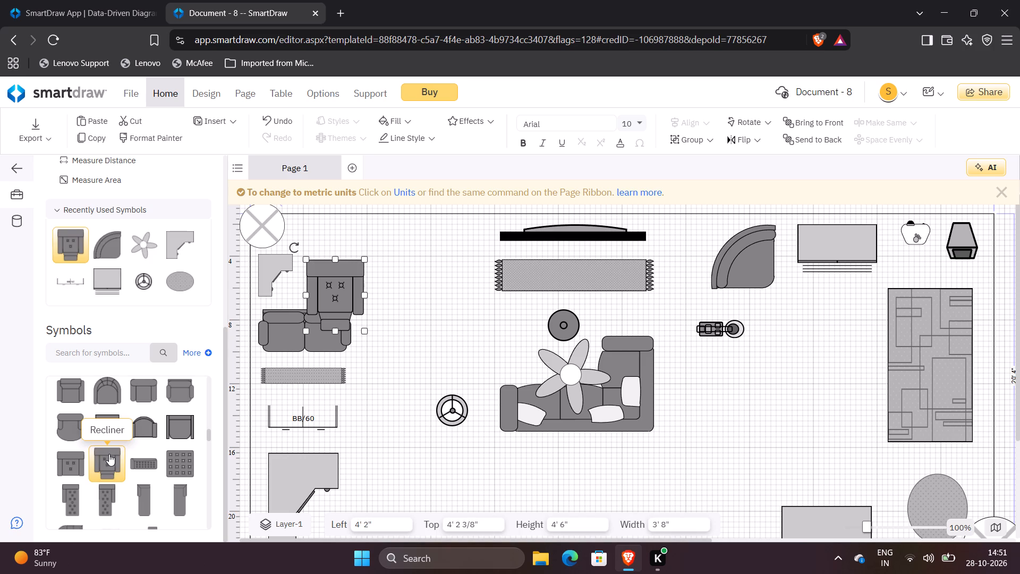
Position the recliner between the L-shaped sofa and the large patterned rug, about 35' from left and 9' from top.
left_click_drag(340, 313, 418, 445)
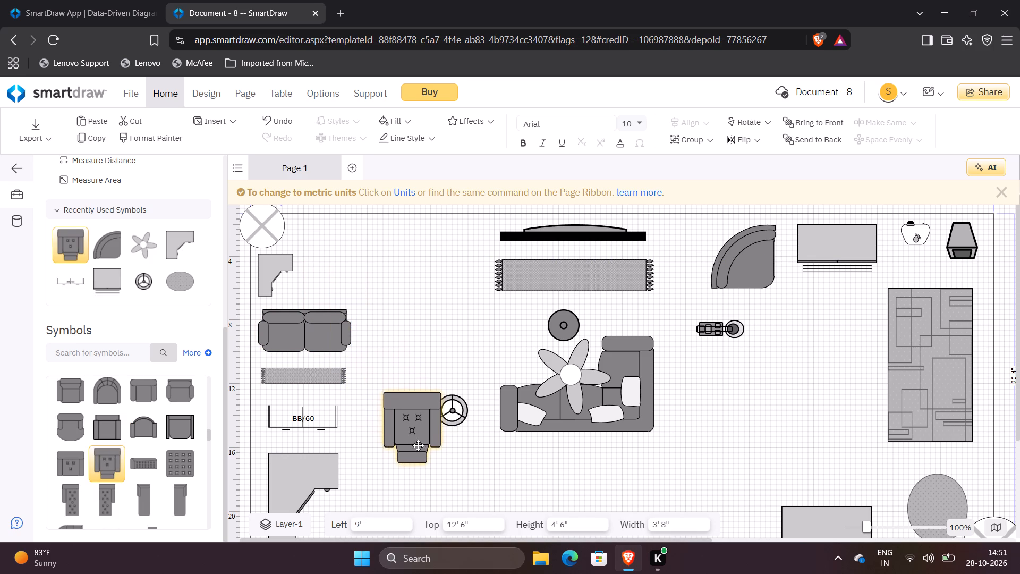
left_click_drag(418, 445, 419, 446)
scroll(419, 446, "down", 2)
left_click_drag(416, 305, 559, 376)
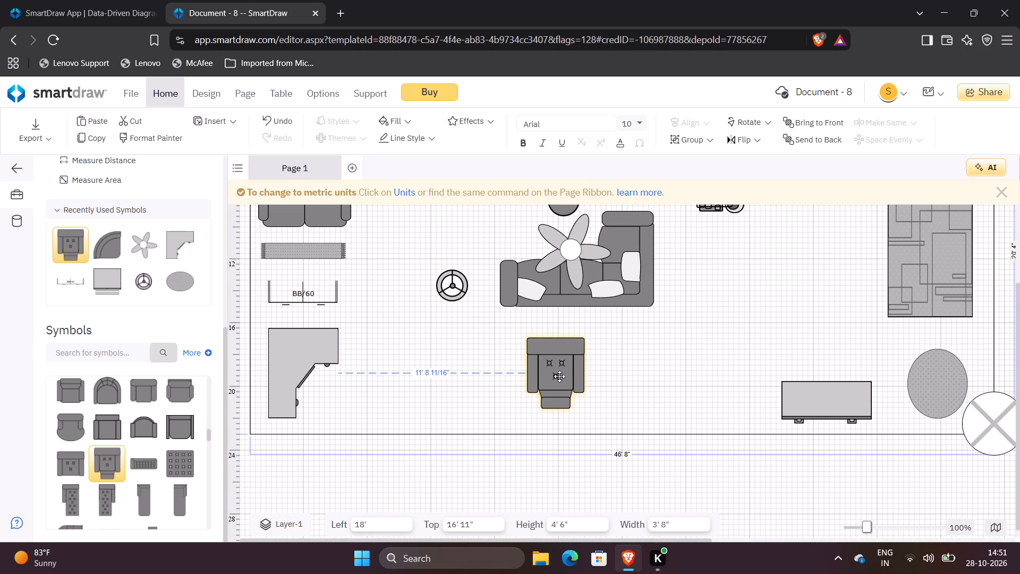
left_click_drag(559, 376, 649, 342)
left_click_drag(649, 342, 790, 270)
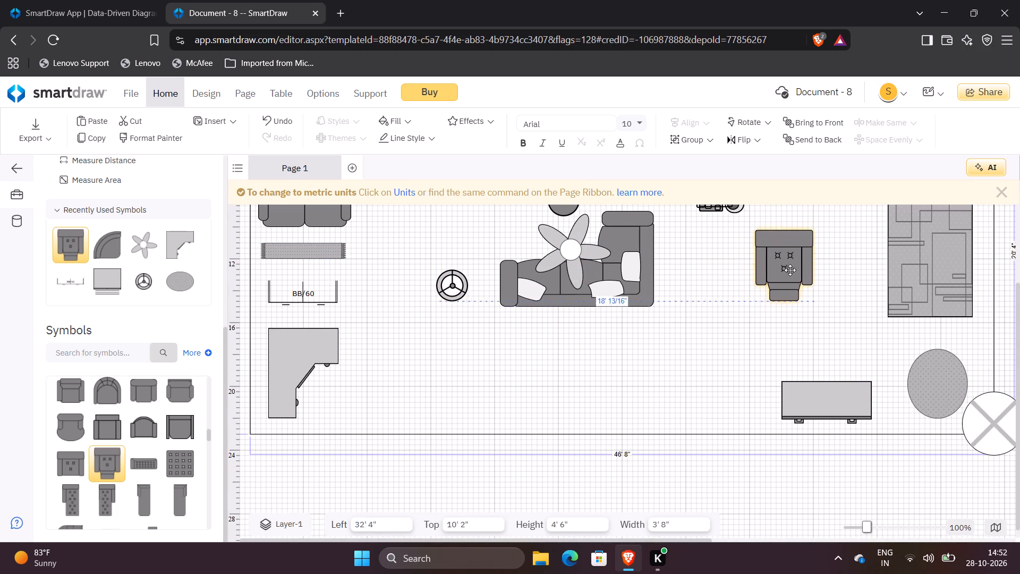
left_click_drag(790, 270, 848, 255)
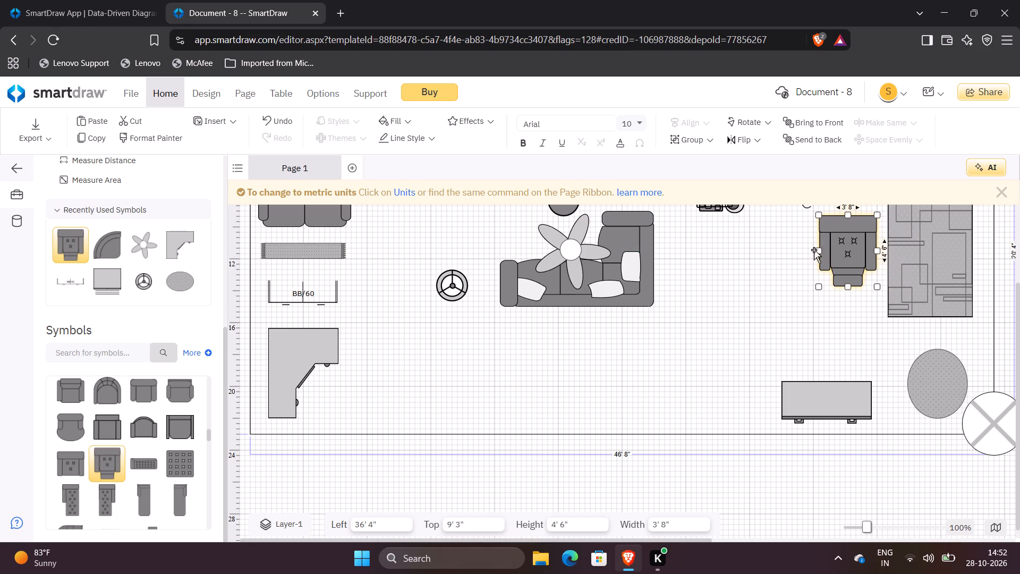
scroll(761, 247, "up", 1)
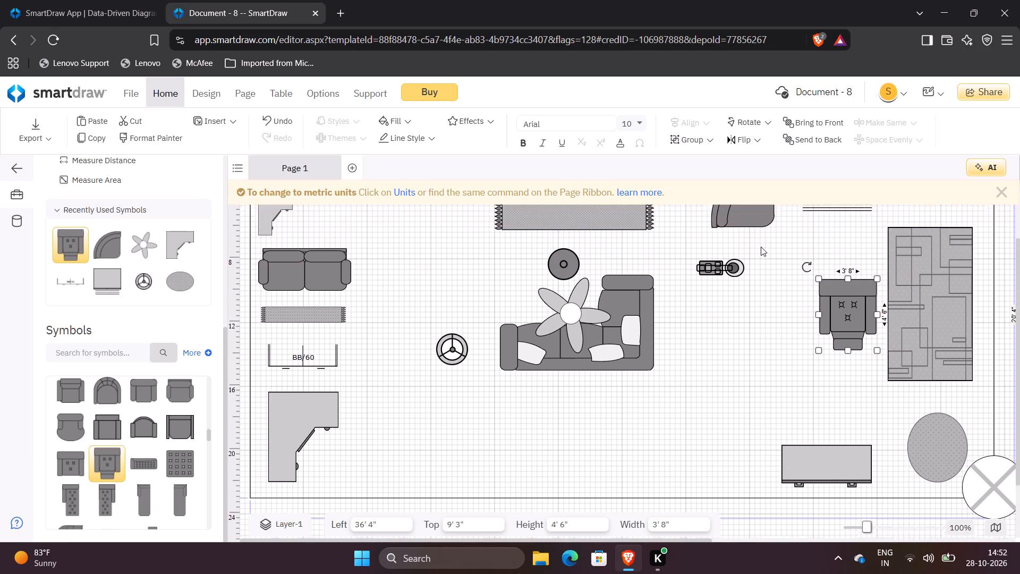
scroll(761, 247, "up", 1)
left_click_drag(843, 321, 822, 323)
Enlarge the recliner from its upper-left corner to about 4' 8" wide and 6' 2" high.
left_click_drag(798, 307, 794, 302)
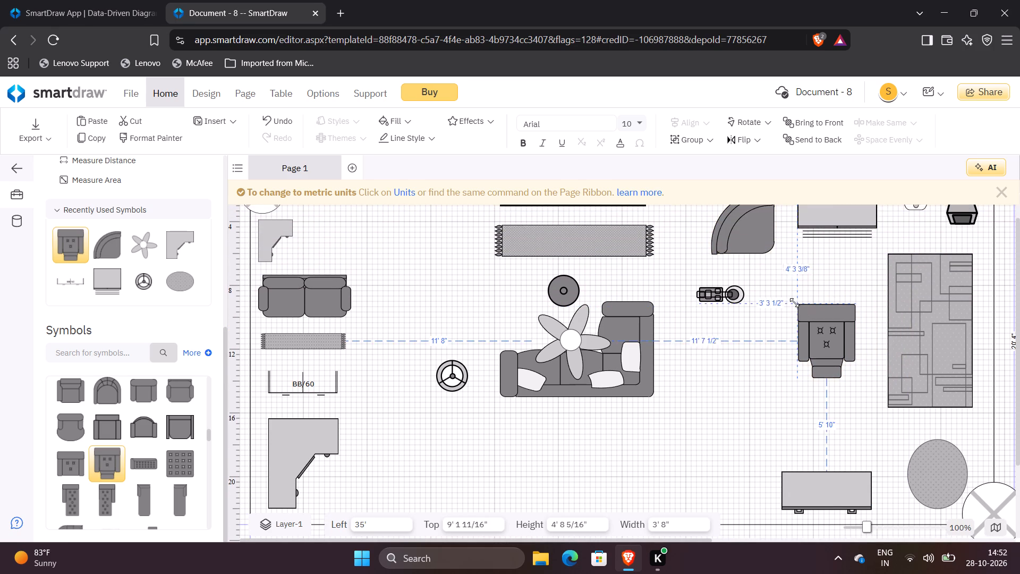
left_click_drag(794, 302, 788, 286)
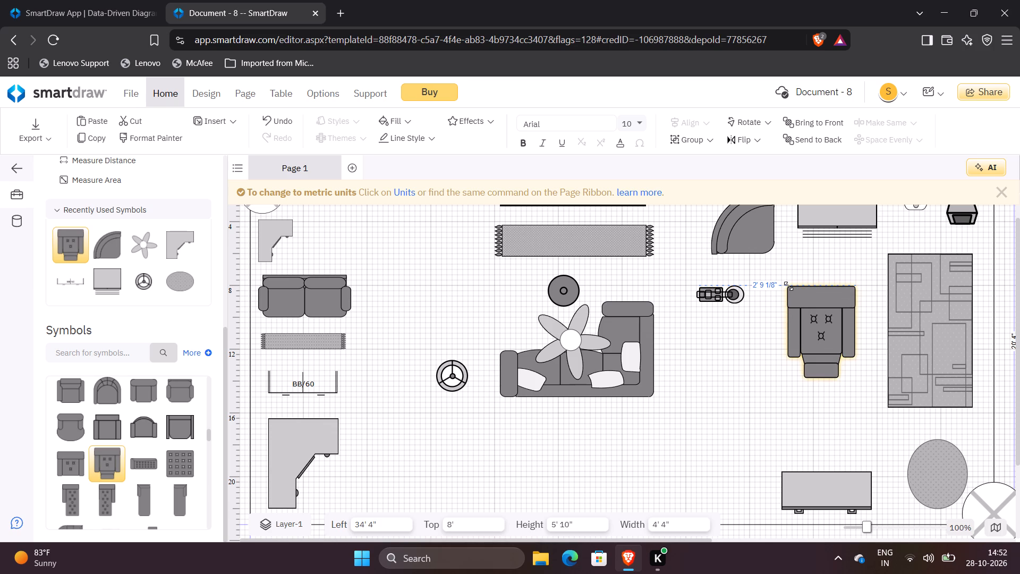
left_click_drag(788, 286, 780, 278)
left_click(707, 400)
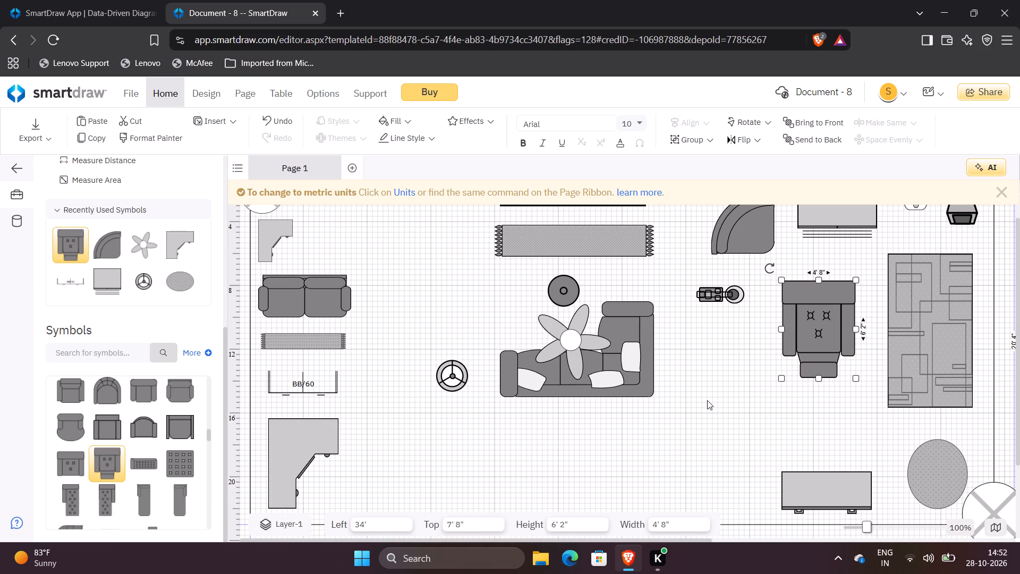
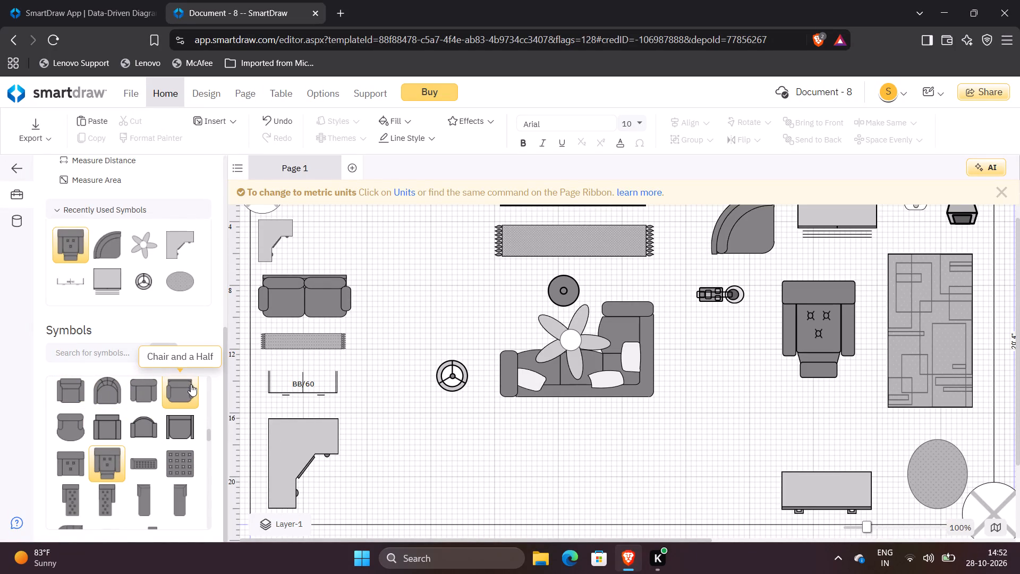
Add an Arm Chair symbol and place it beside the television, about 11' 8" from left and 1' 9" from top.
scroll(108, 390, "up", 1)
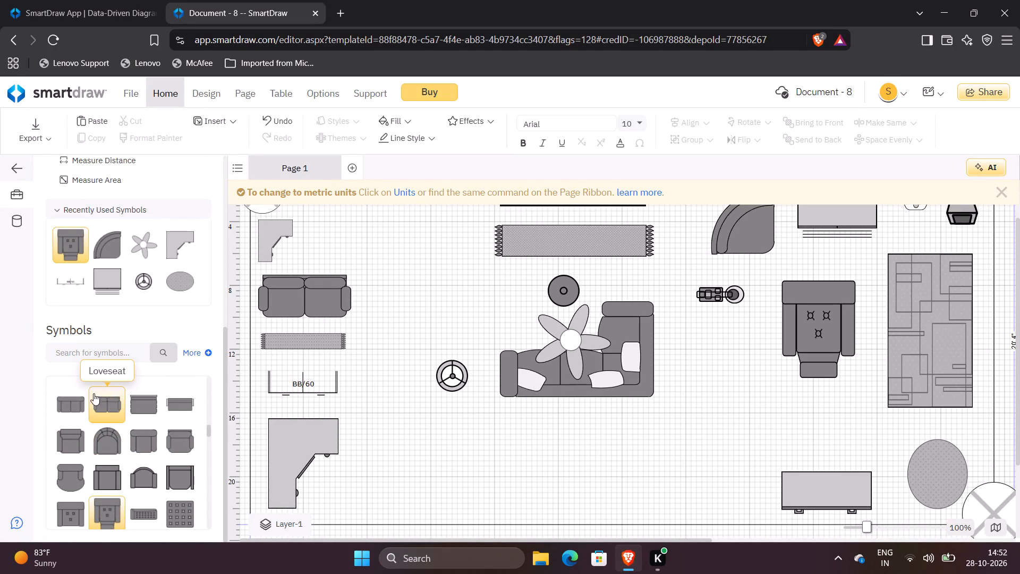
left_click(93, 428)
double_click(93, 428)
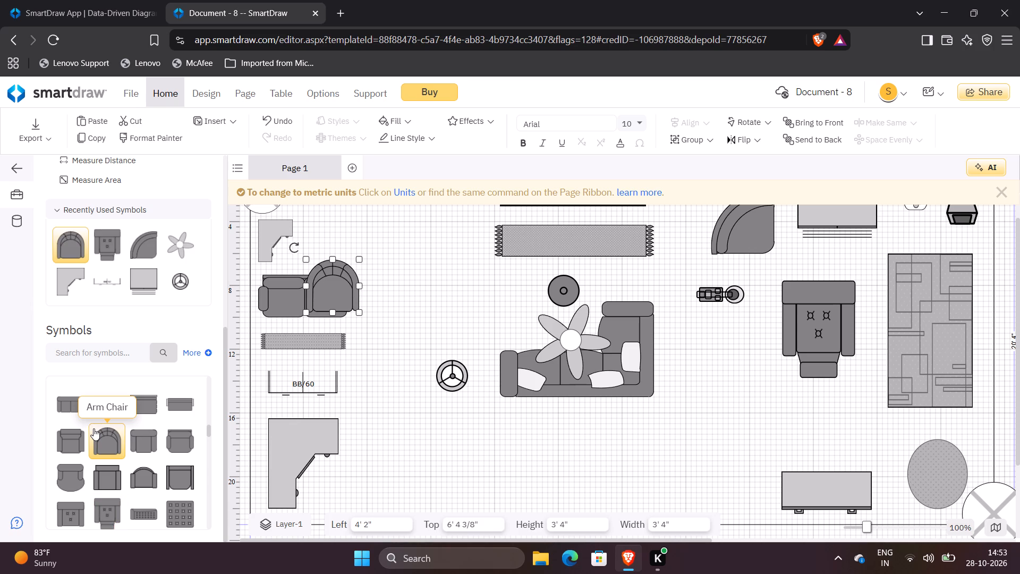
scroll(395, 438, "up", 1)
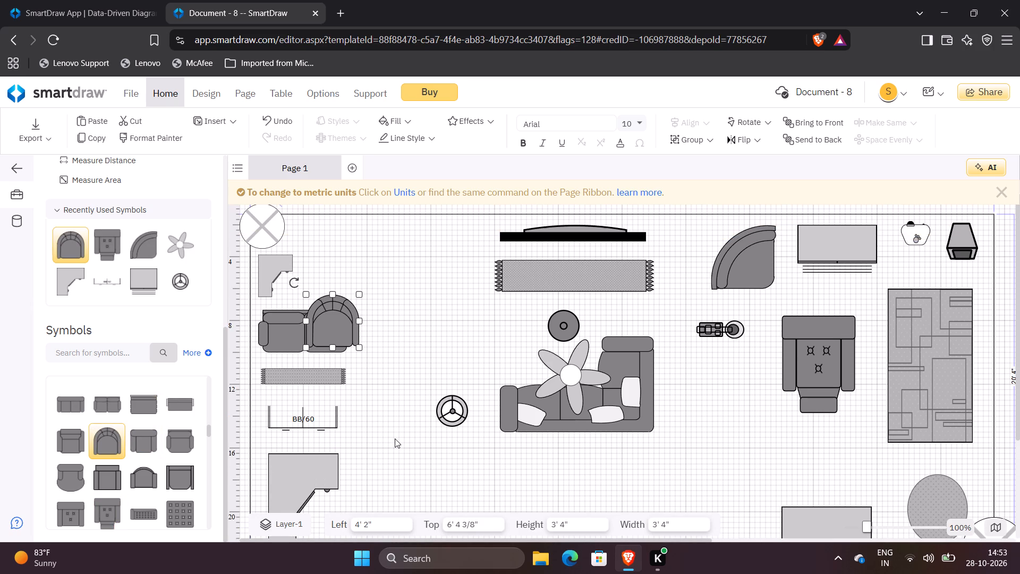
scroll(395, 438, "up", 1)
left_click_drag(333, 318, 413, 262)
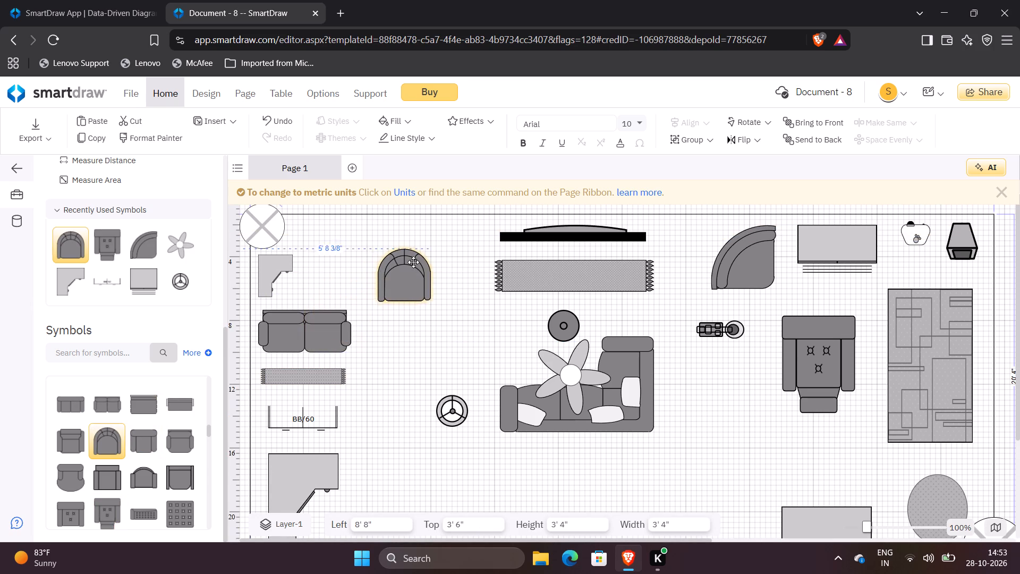
left_click_drag(413, 262, 451, 244)
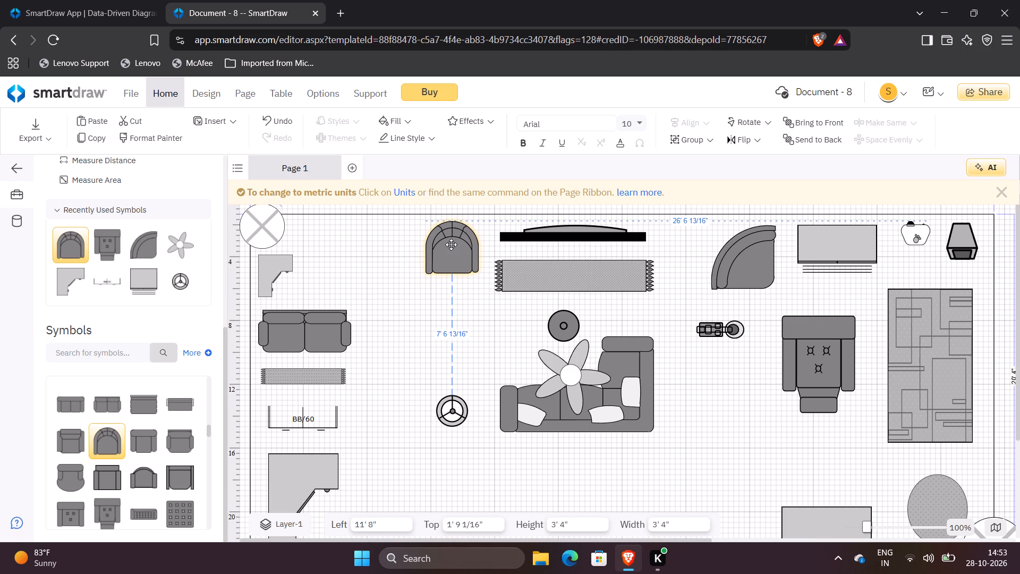
left_click_drag(451, 244, 454, 244)
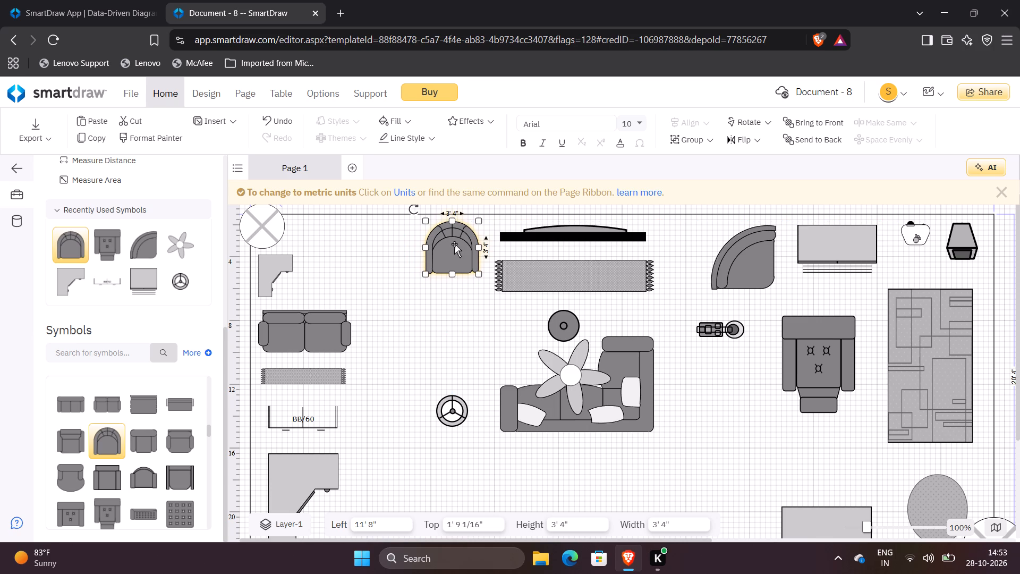
Collapse the list of recently used symbols.
scroll(183, 264, "up", 2)
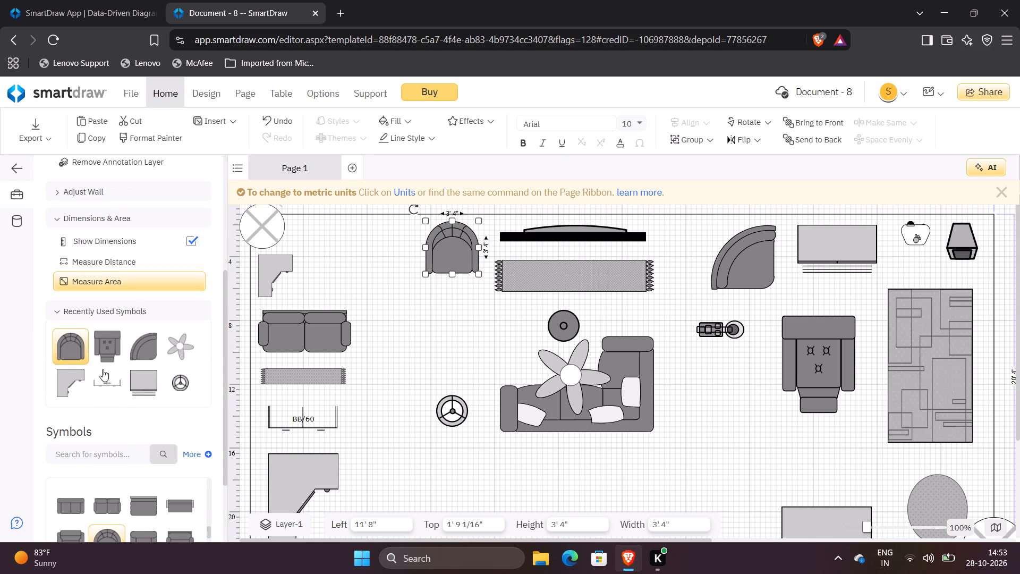
scroll(125, 378, "up", 1)
scroll(125, 378, "down", 1)
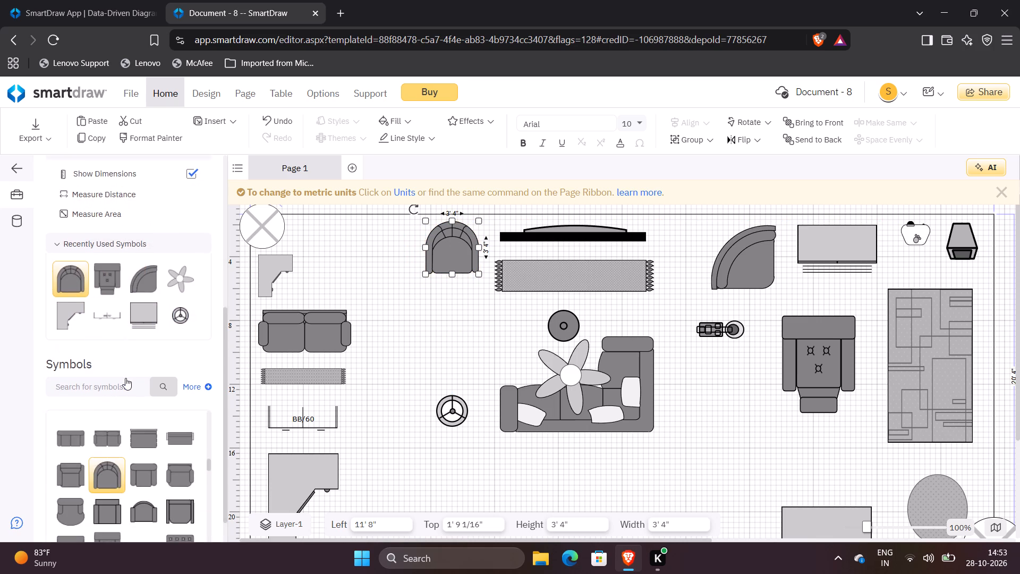
scroll(125, 378, "down", 1)
scroll(141, 309, "up", 1)
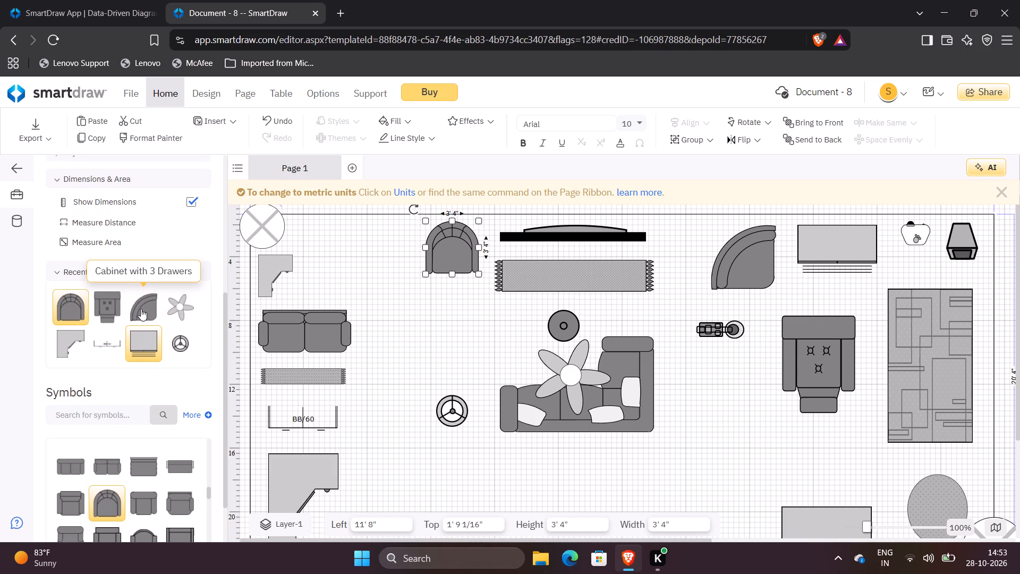
scroll(141, 309, "up", 1)
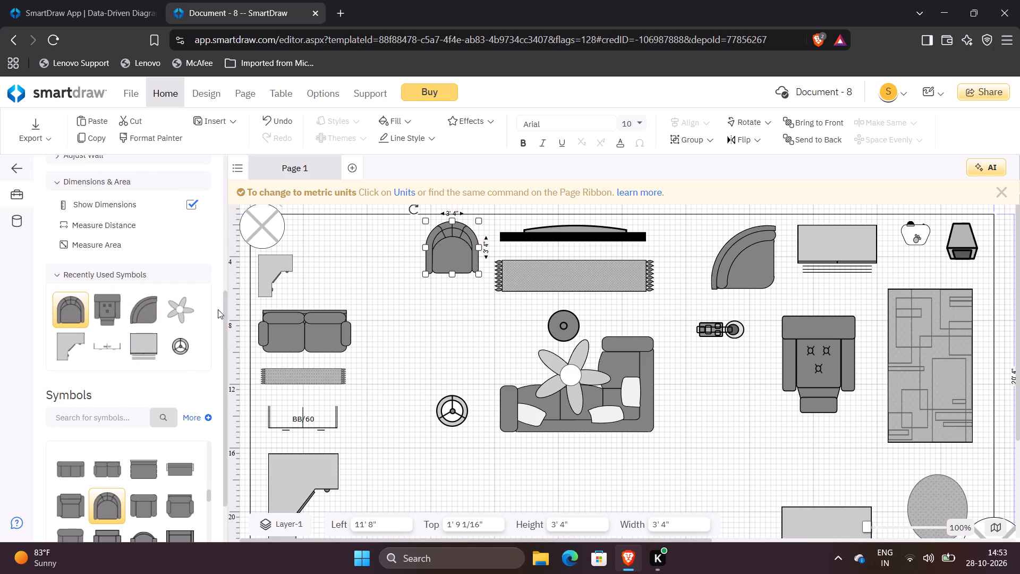
left_click_drag(224, 335, 243, 243)
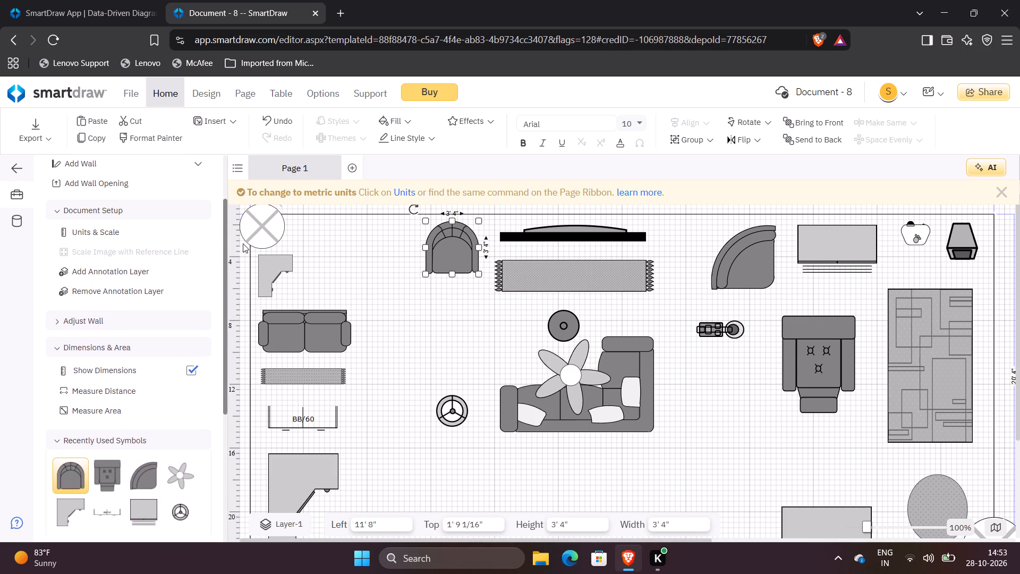
left_click_drag(243, 243, 246, 432)
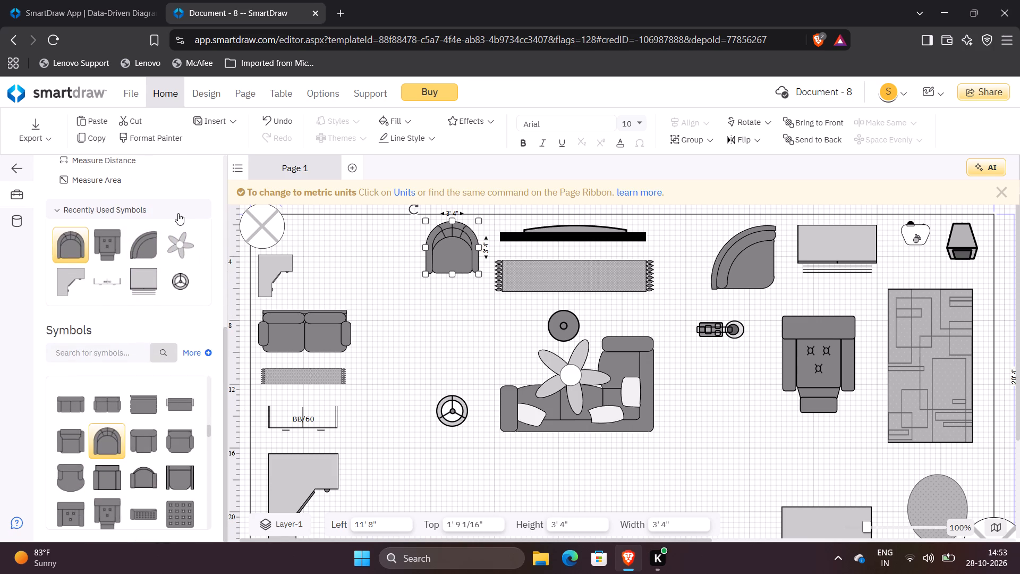
left_click(150, 205)
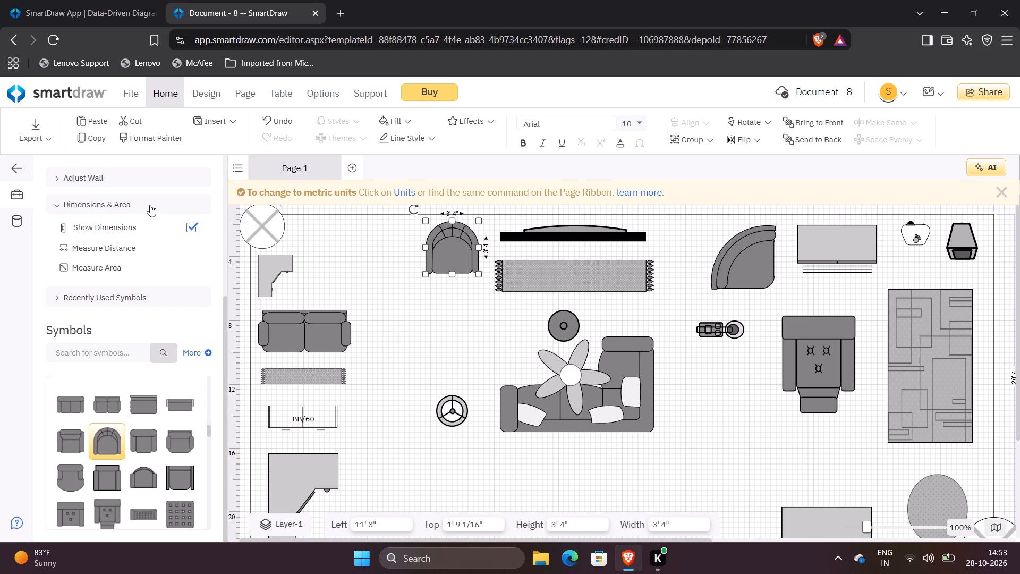
Add a Lamp - 2 symbol from the lighting symbols beside the armchair, about 9' from left and 2' from top.
scroll(129, 330, "down", 4)
scroll(112, 403, "down", 4)
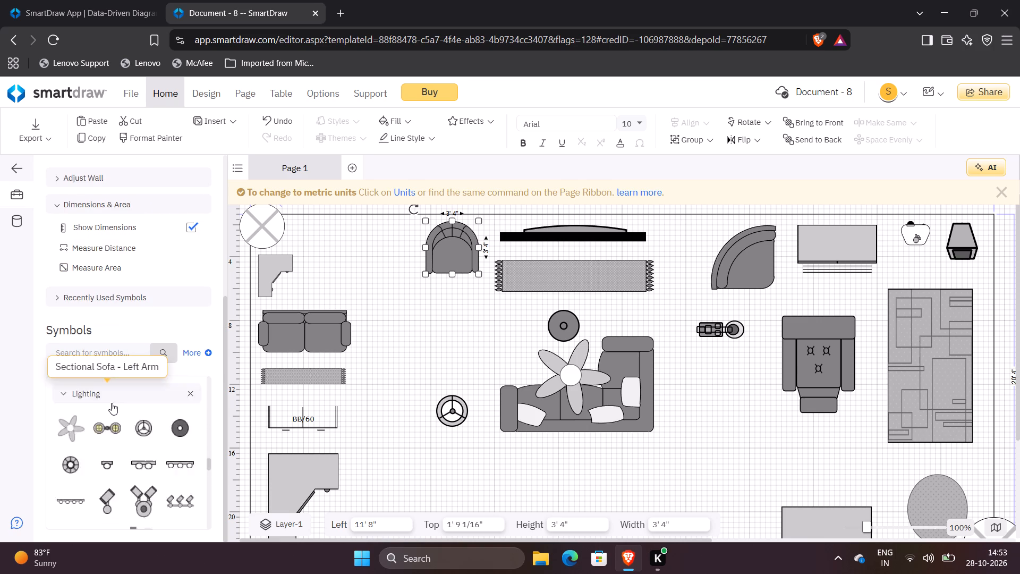
scroll(112, 403, "down", 1)
scroll(112, 403, "up", 3)
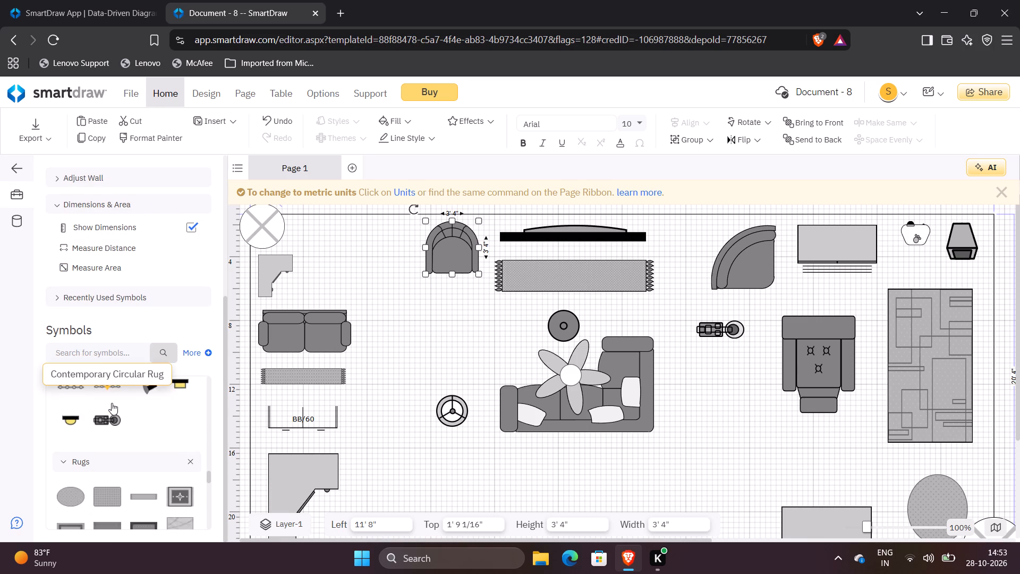
scroll(112, 403, "up", 2)
scroll(112, 403, "down", 1)
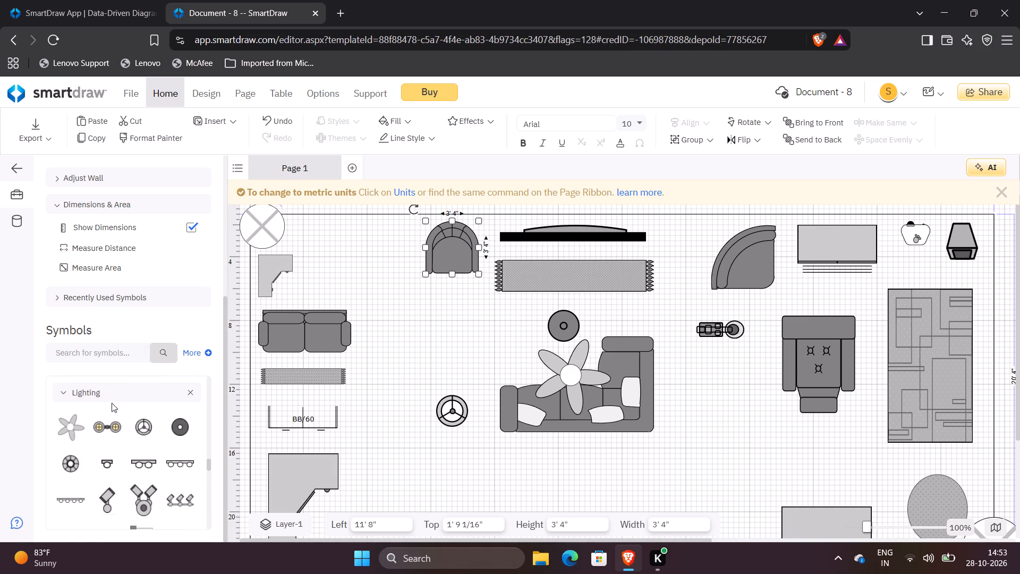
scroll(112, 403, "down", 1)
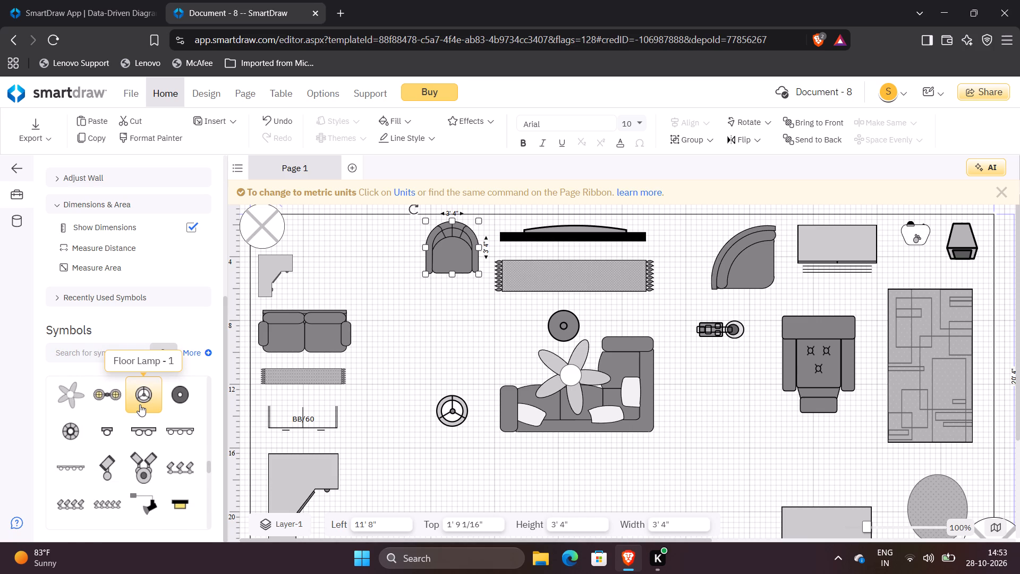
double_click(177, 392)
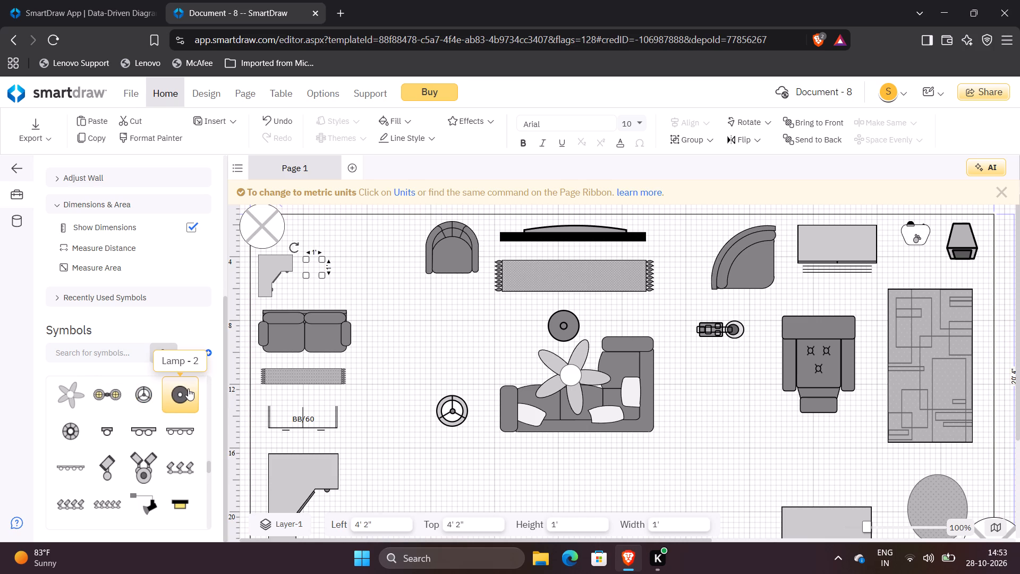
left_click_drag(312, 272, 389, 239)
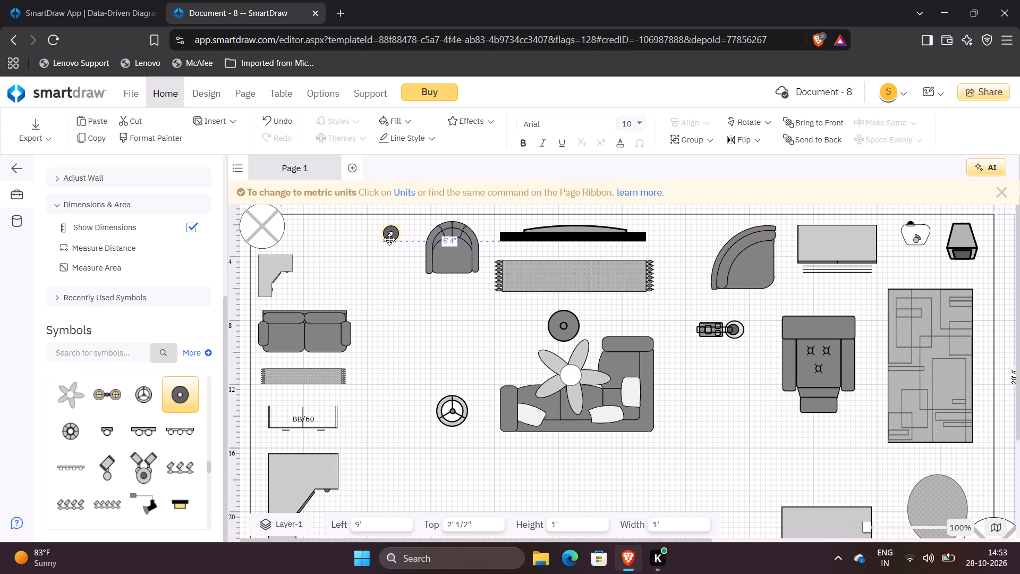
Enlarge the new lamp beside the armchair to about 1' 8" wide and 1' 8" high.
left_click_drag(399, 239, 404, 243)
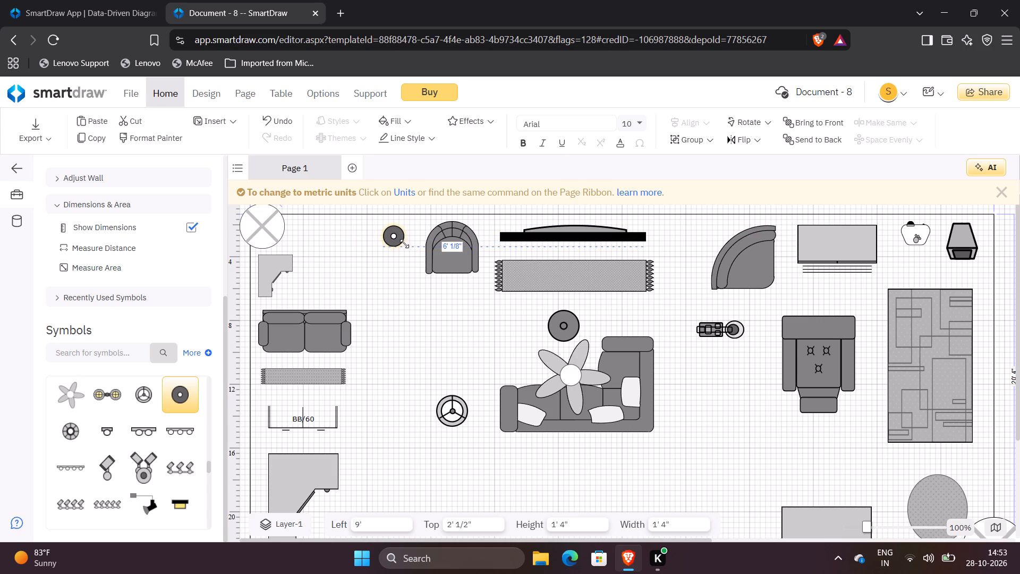
left_click_drag(404, 243, 408, 246)
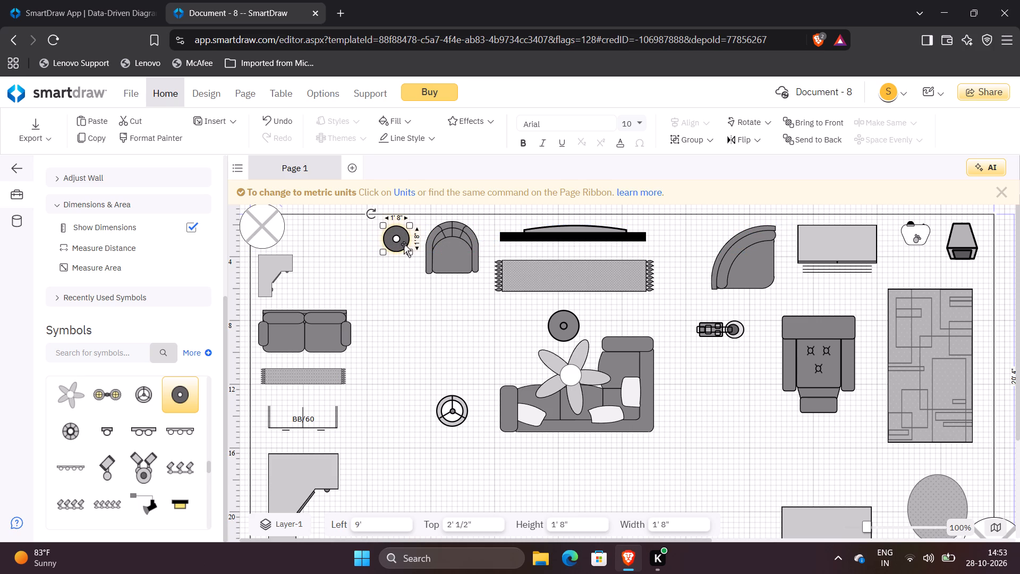
left_click(395, 269)
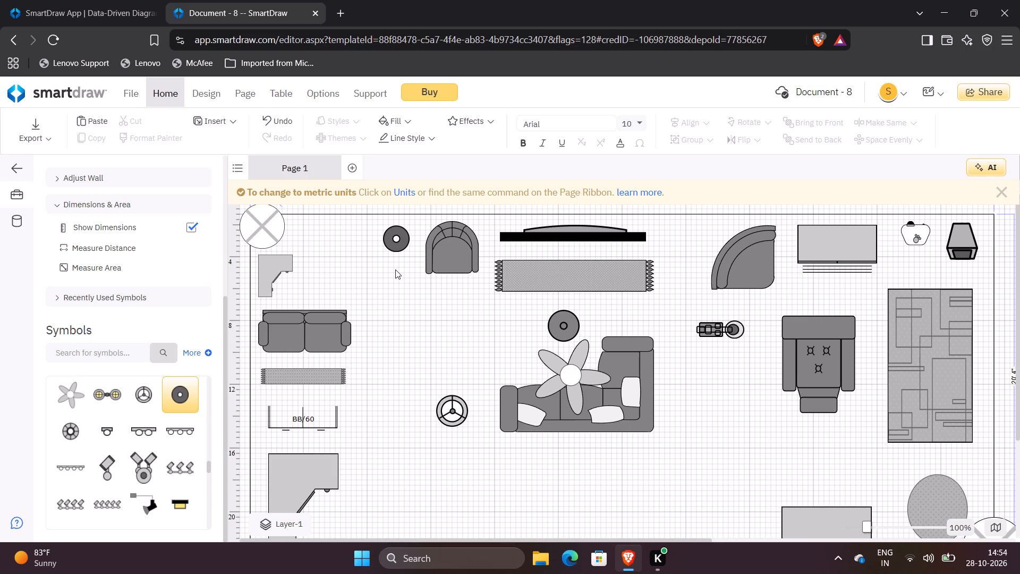
Add a Pantry/Utility Cabinet symbol from the cabinet symbols to the floor plan.
scroll(107, 437, "down", 2)
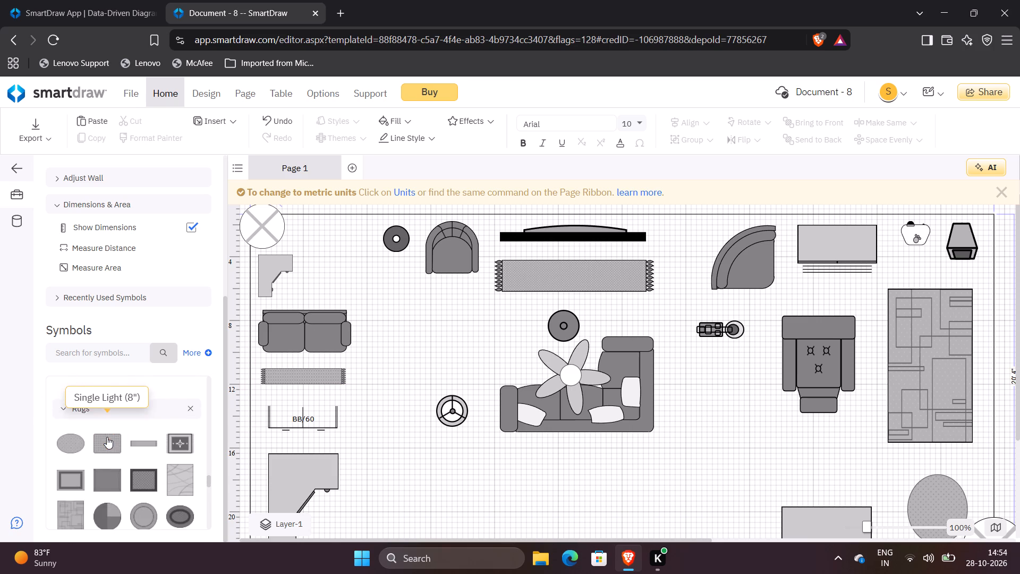
scroll(107, 437, "down", 4)
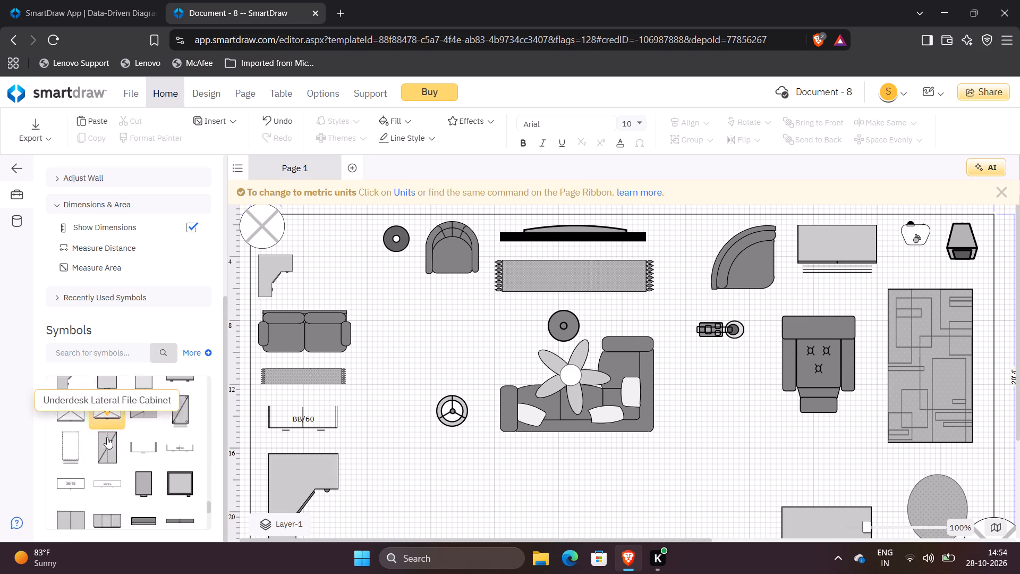
scroll(107, 437, "down", 2)
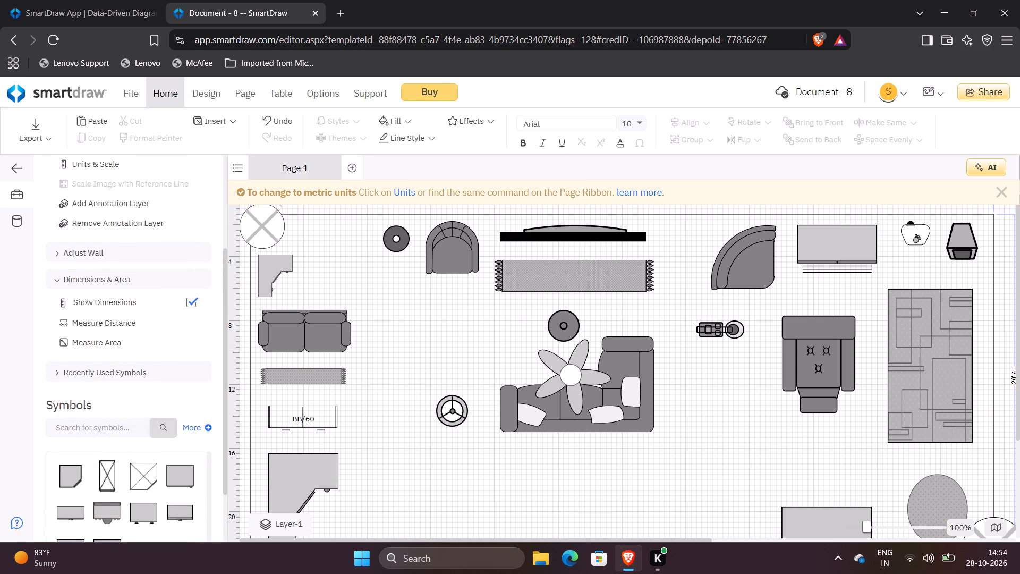
scroll(107, 437, "up", 1)
scroll(130, 449, "down", 4)
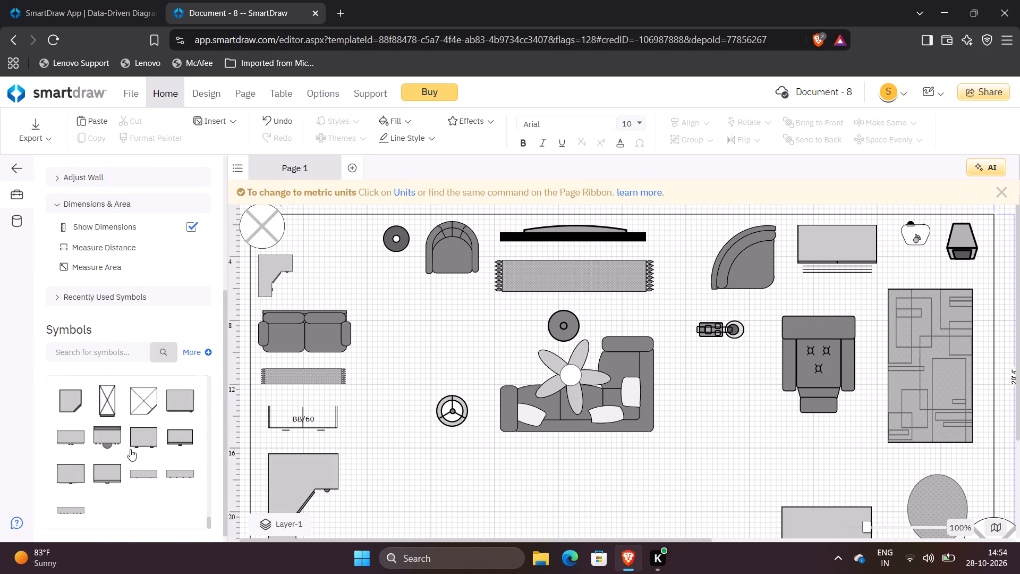
scroll(130, 449, "up", 2)
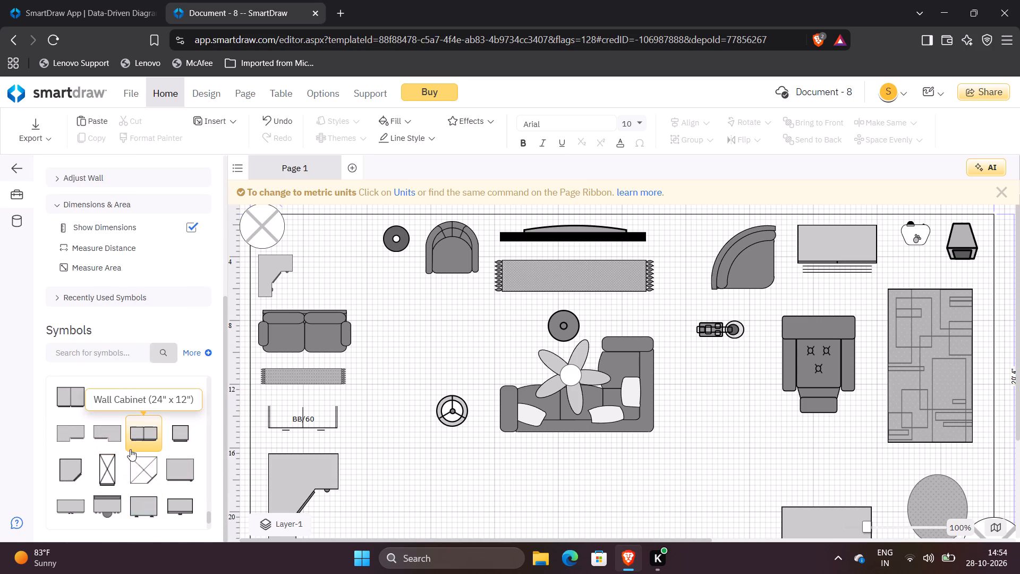
scroll(130, 449, "up", 1)
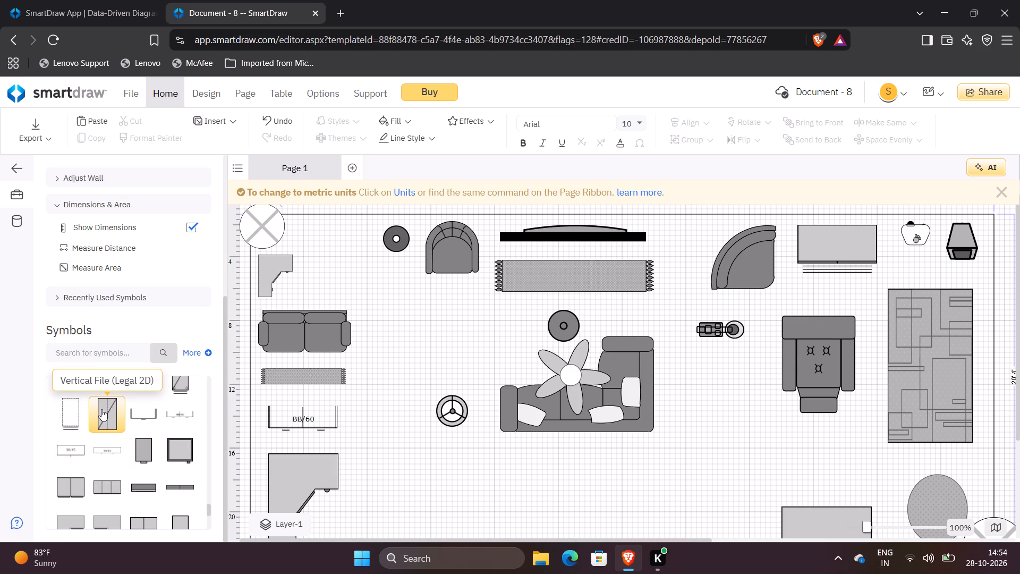
scroll(164, 415, "up", 1)
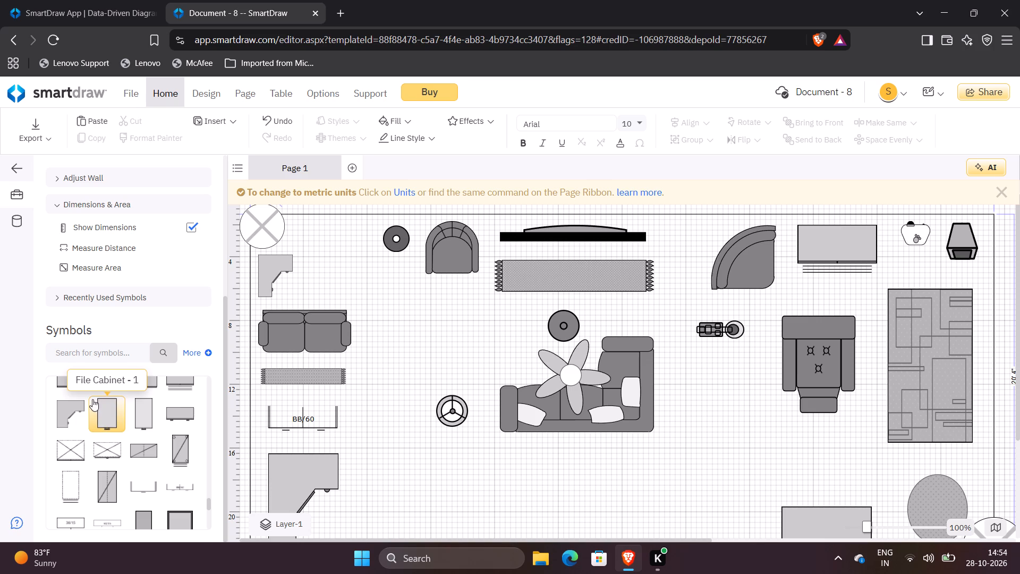
scroll(163, 395, "down", 3)
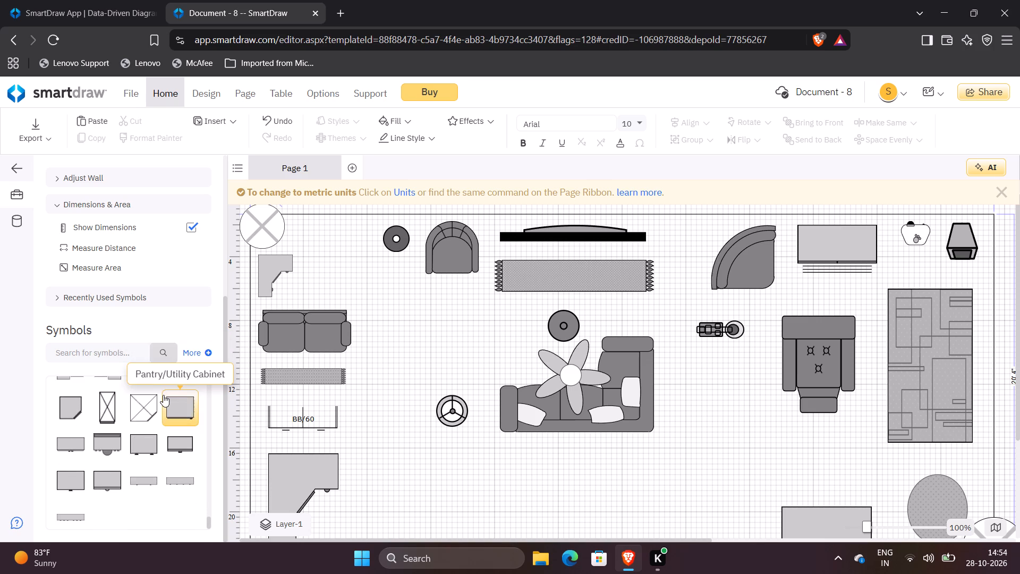
scroll(165, 412, "up", 1)
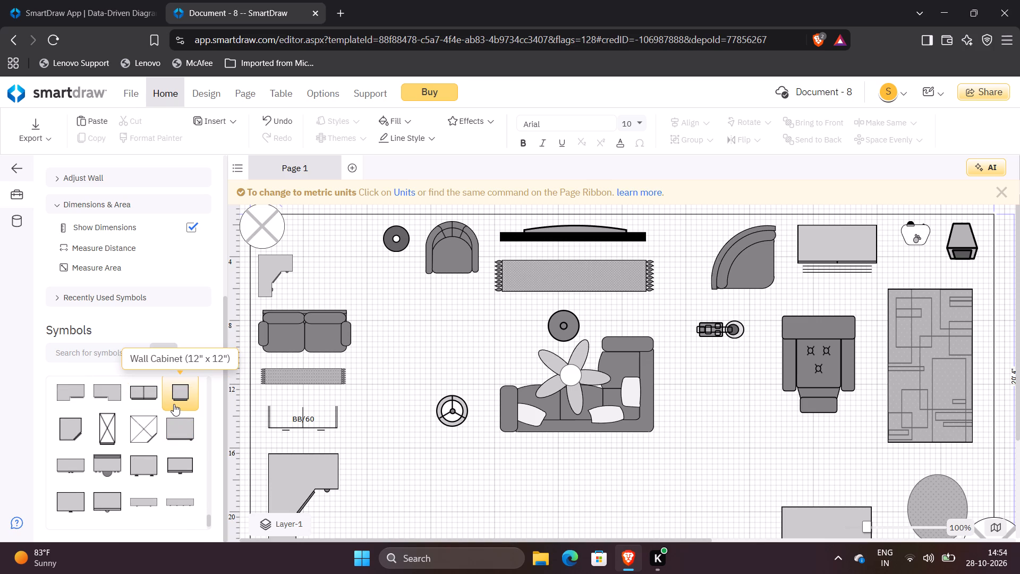
double_click(175, 422)
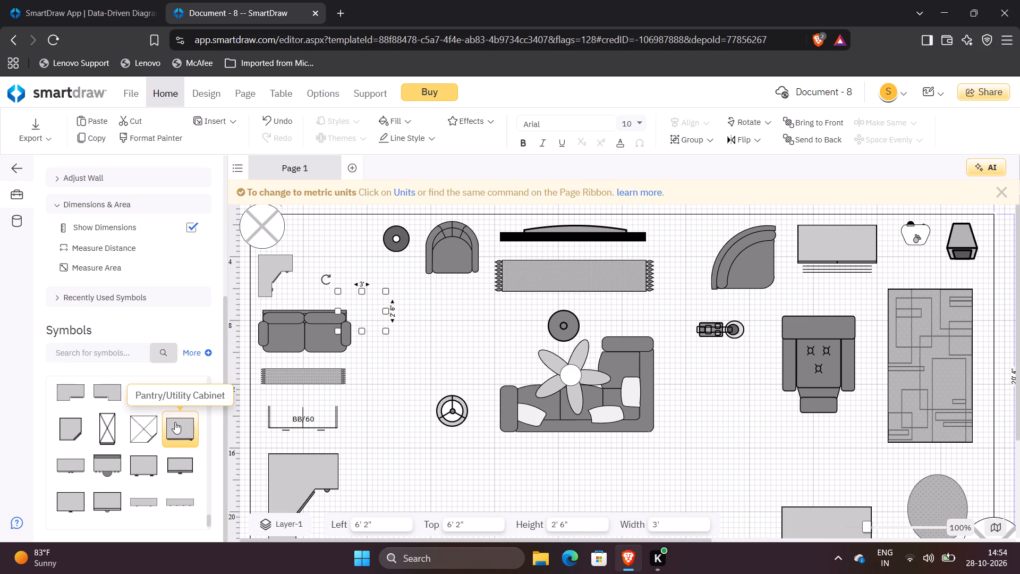
Move the pantry cabinet below the L-shaped sofa near the bottom wall, about 16' 8" from left and 19' 6" from top.
left_click_drag(365, 311, 402, 446)
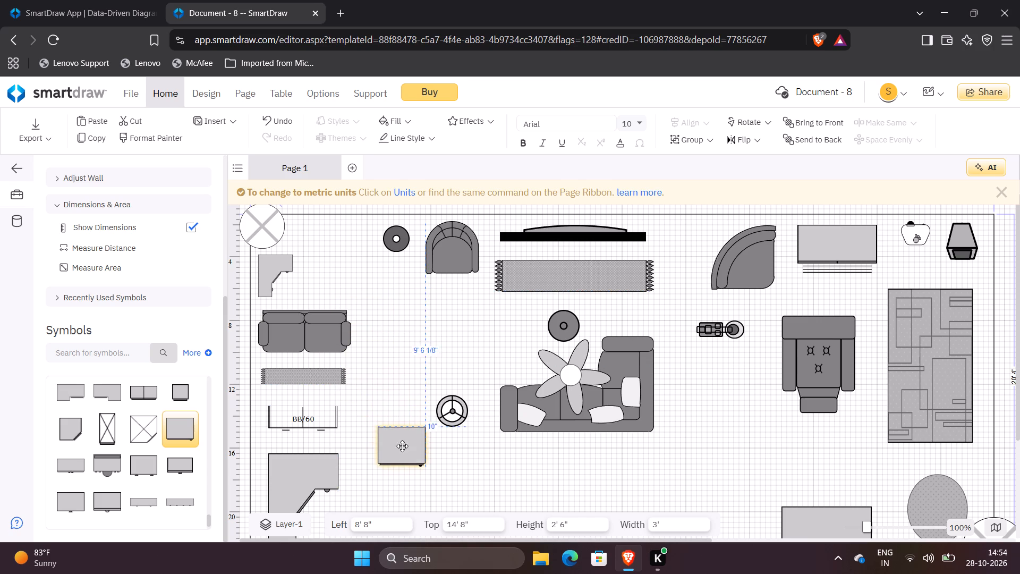
left_click_drag(402, 446, 402, 446)
scroll(482, 445, "down", 3)
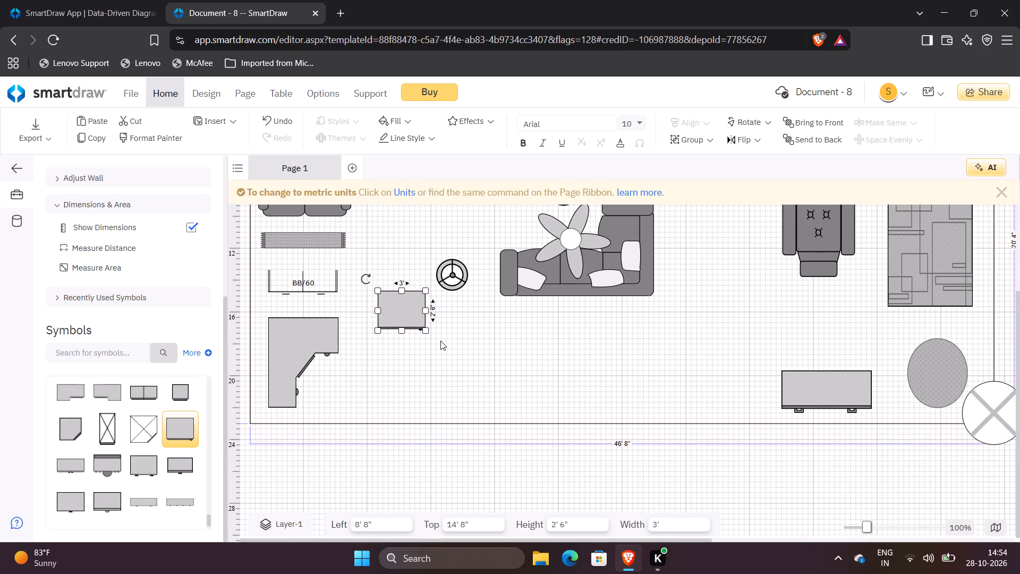
left_click_drag(413, 314, 558, 395)
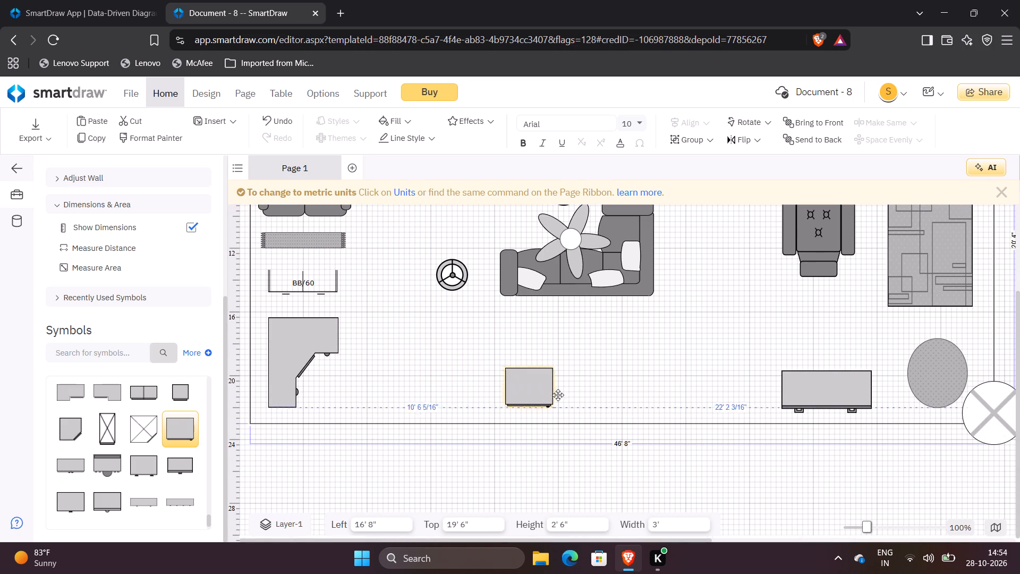
Reposition the pantry cabinet centrally below the L-shaped sofa and enlarge it to about 5' wide and 4' high.
left_click_drag(558, 395, 578, 397)
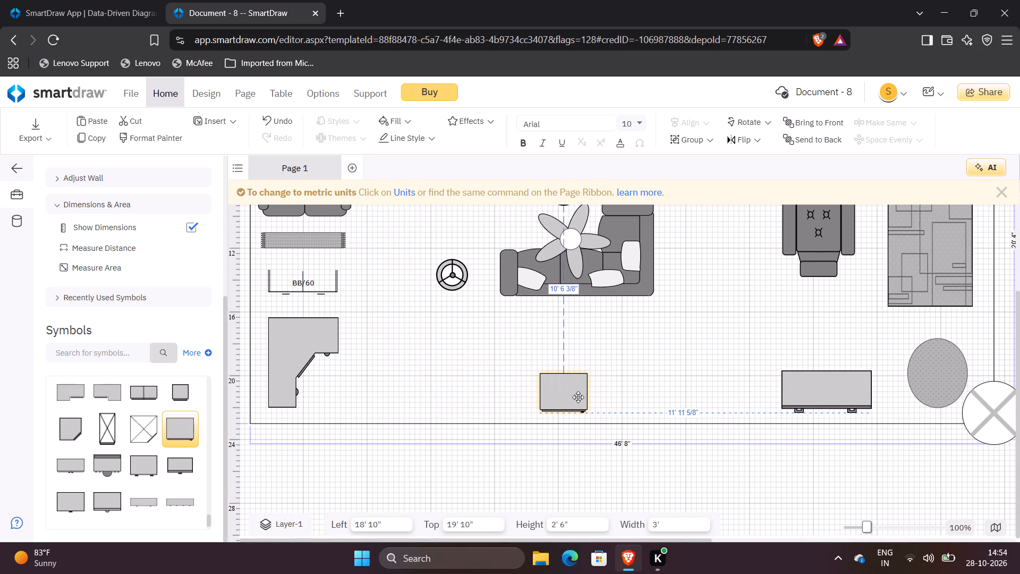
left_click_drag(578, 397, 582, 397)
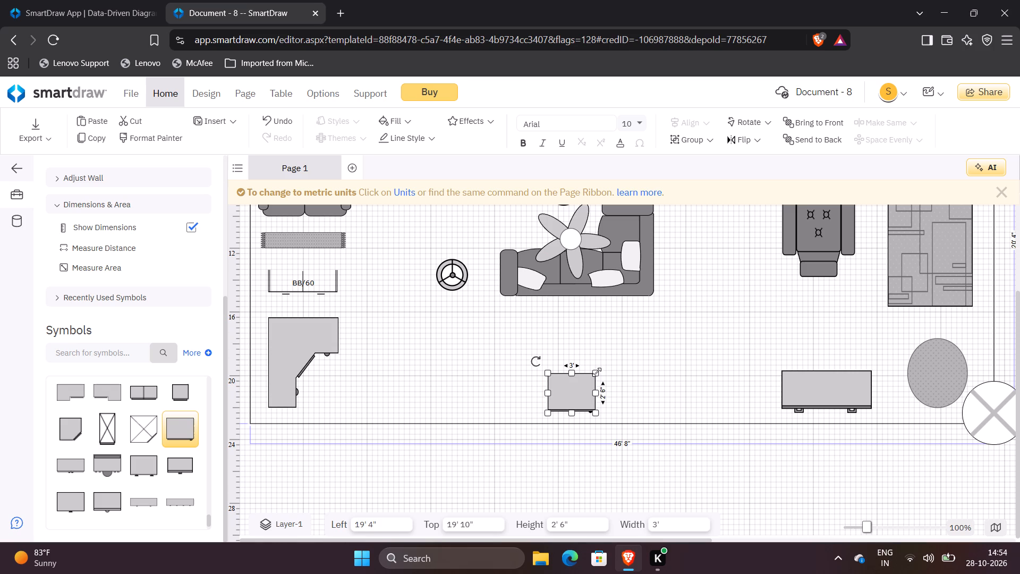
left_click_drag(597, 372, 611, 357)
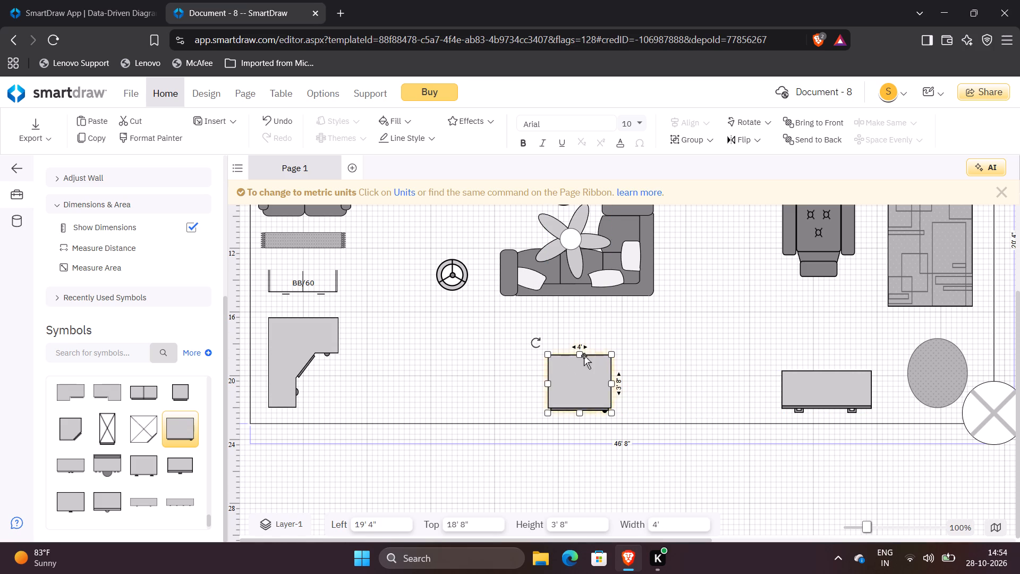
left_click_drag(549, 353, 534, 350)
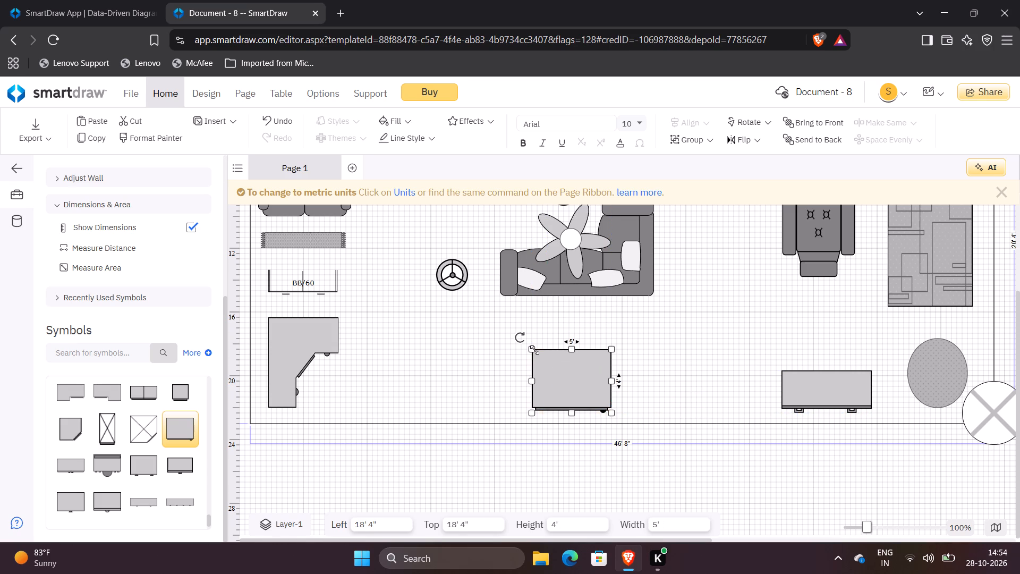
left_click(476, 347)
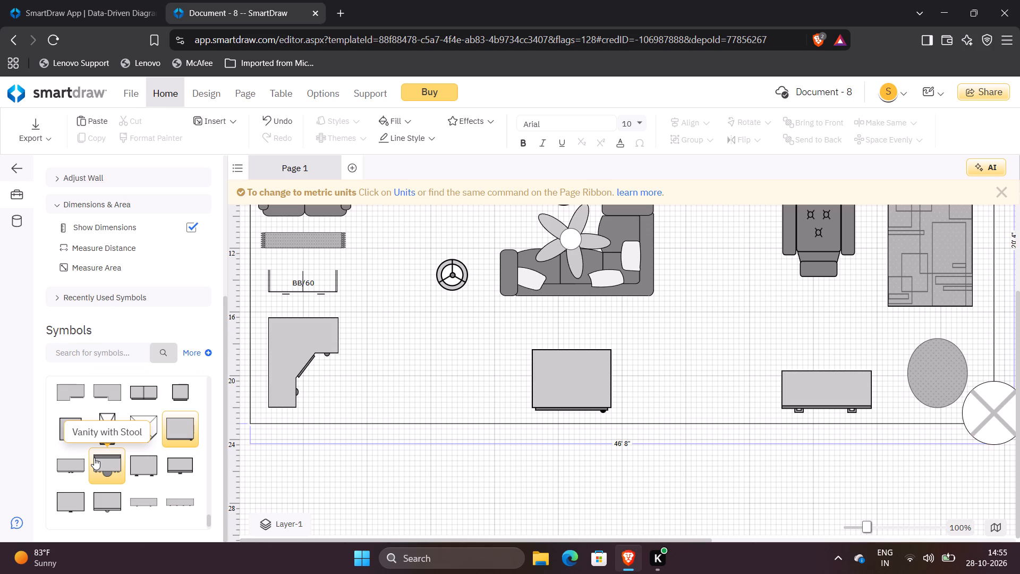
Add an Oversized Persian Rug symbol from the rug symbols to the floor plan.
scroll(94, 458, "up", 1)
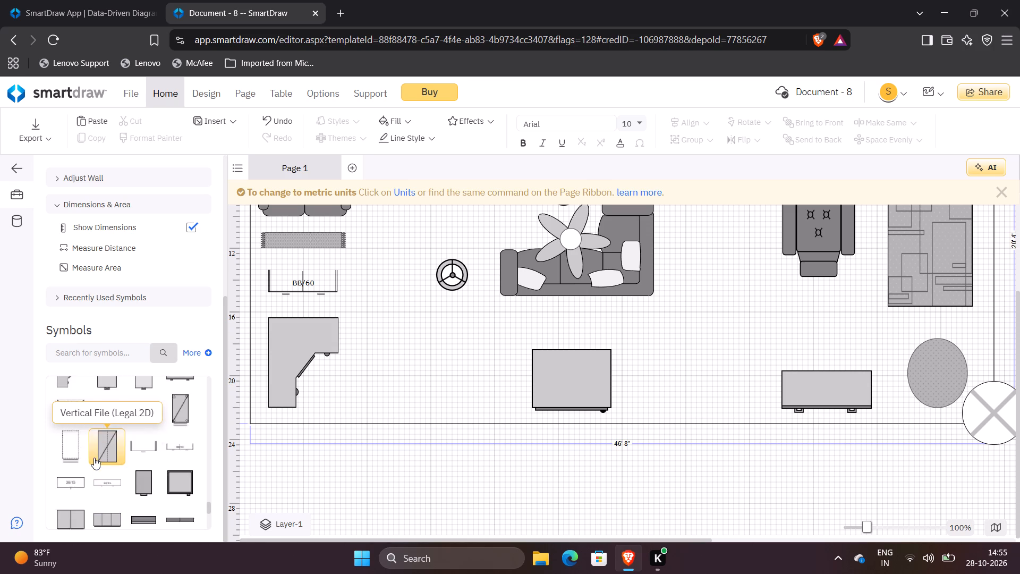
scroll(94, 458, "up", 3)
scroll(94, 458, "down", 1)
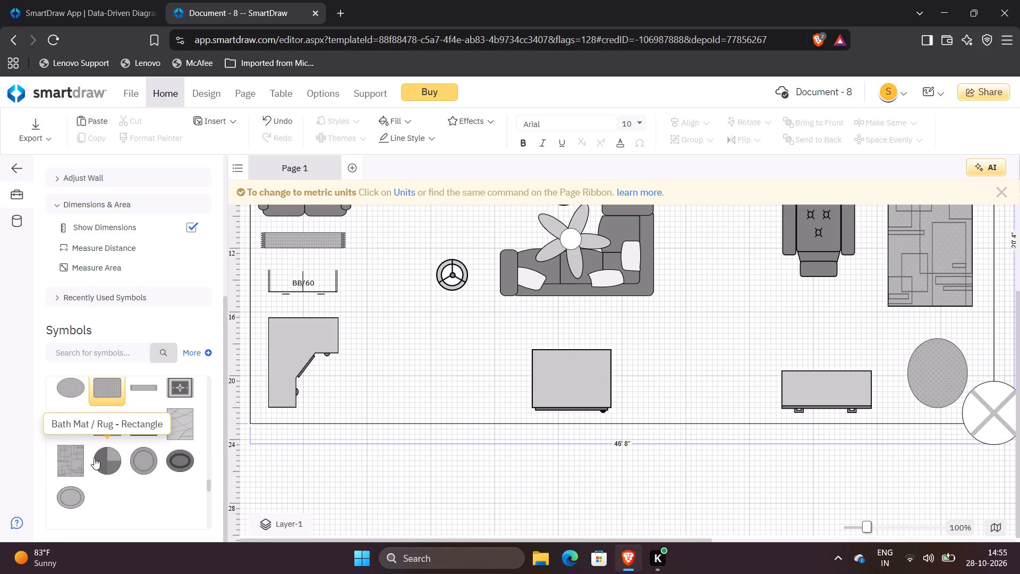
scroll(94, 458, "down", 2)
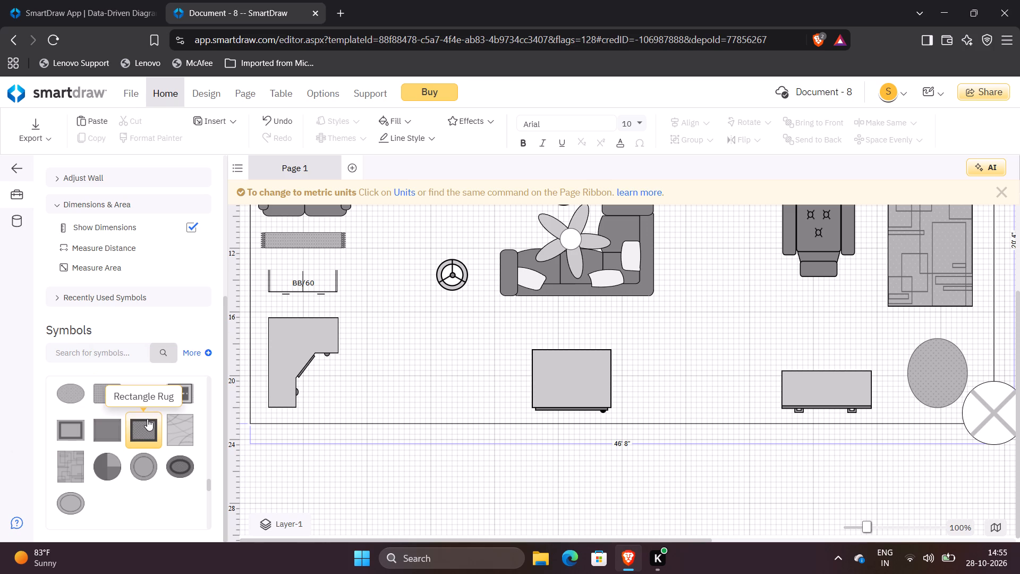
scroll(140, 423, "up", 1)
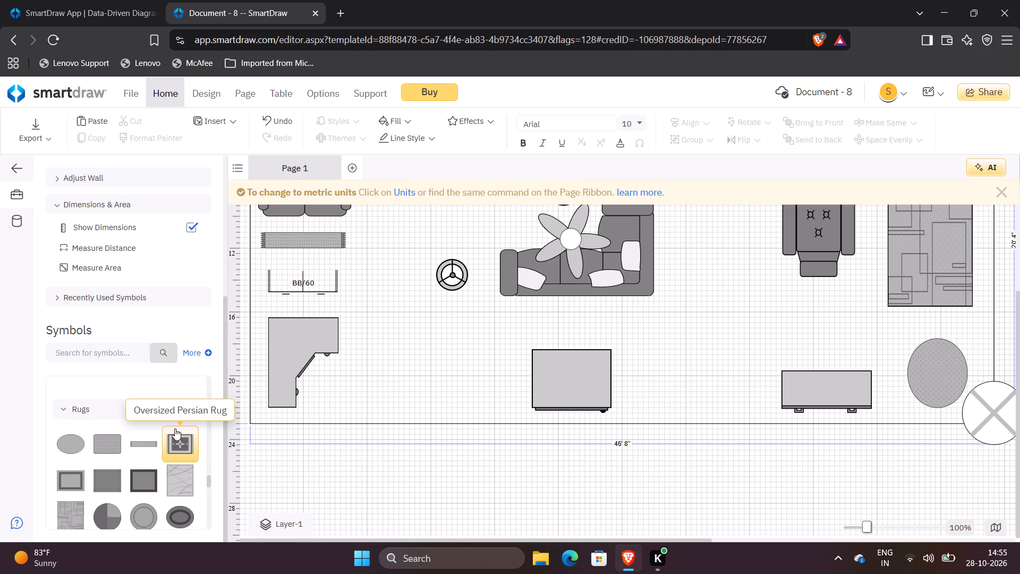
double_click(175, 428)
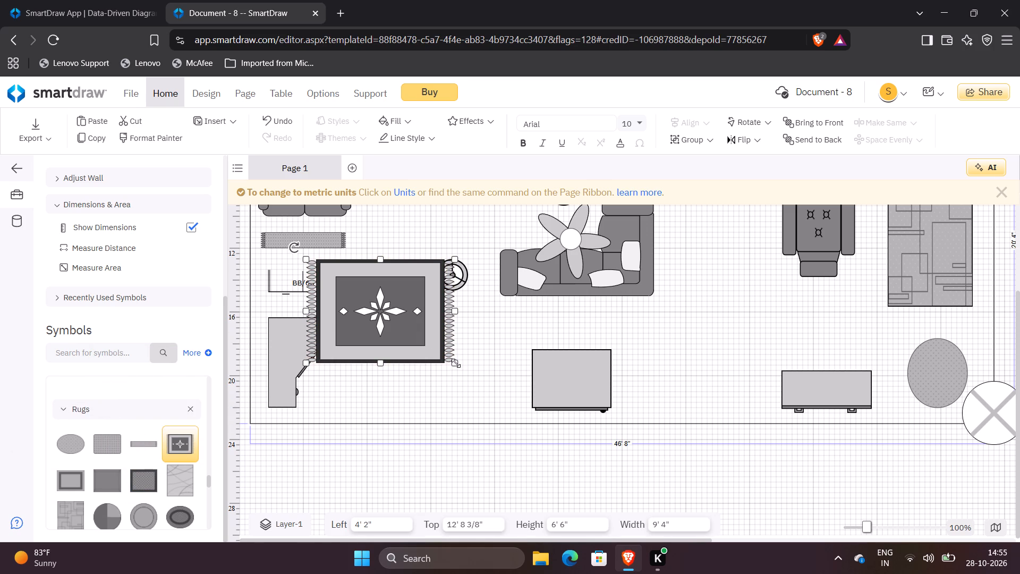
Shrink the Persian rug to about 3' 6" wide and 2' high and place it between the L-shaped sofa and the pantry cabinet.
left_click_drag(456, 363, 389, 310)
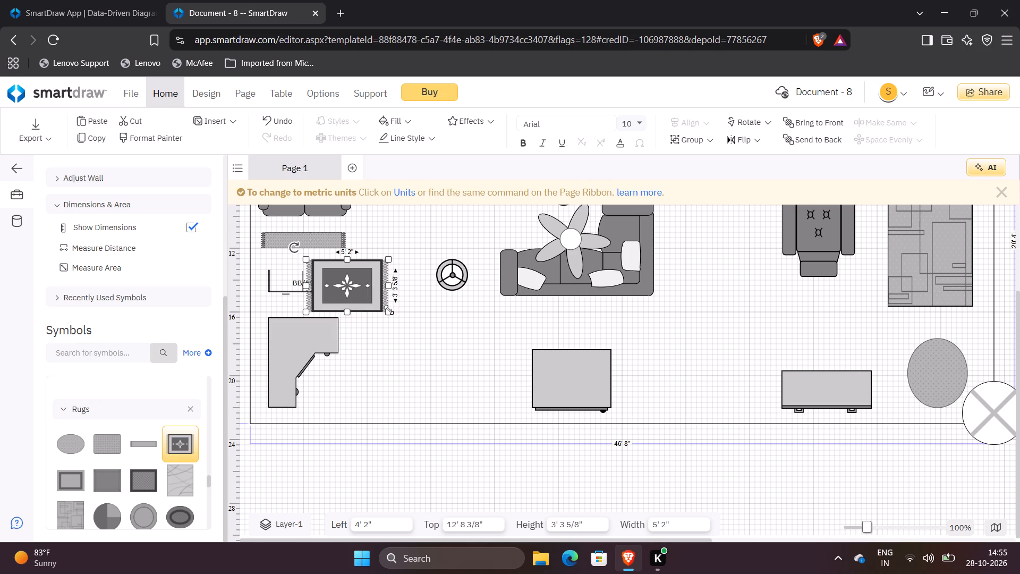
left_click_drag(353, 300, 600, 345)
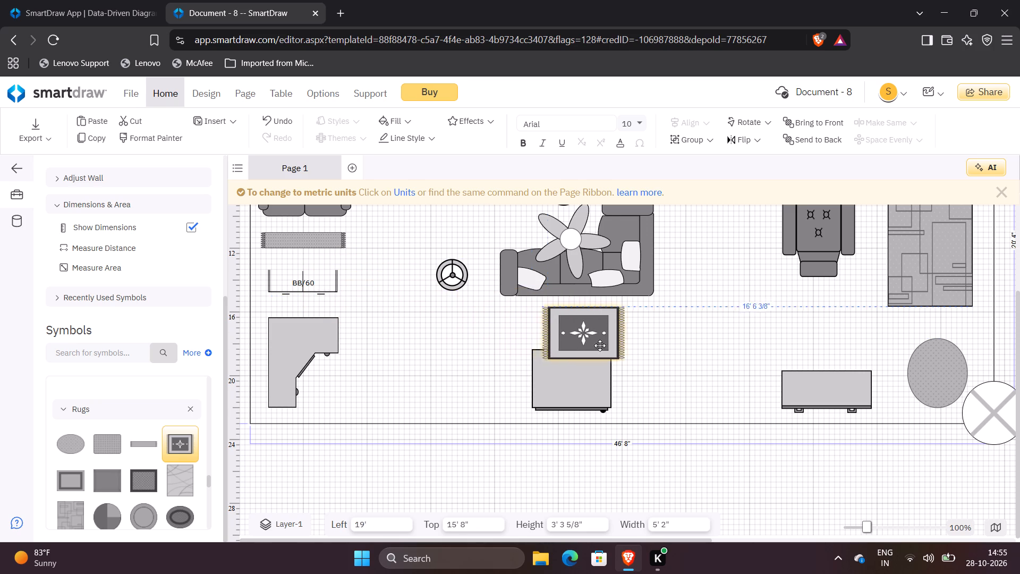
left_click_drag(600, 345, 449, 353)
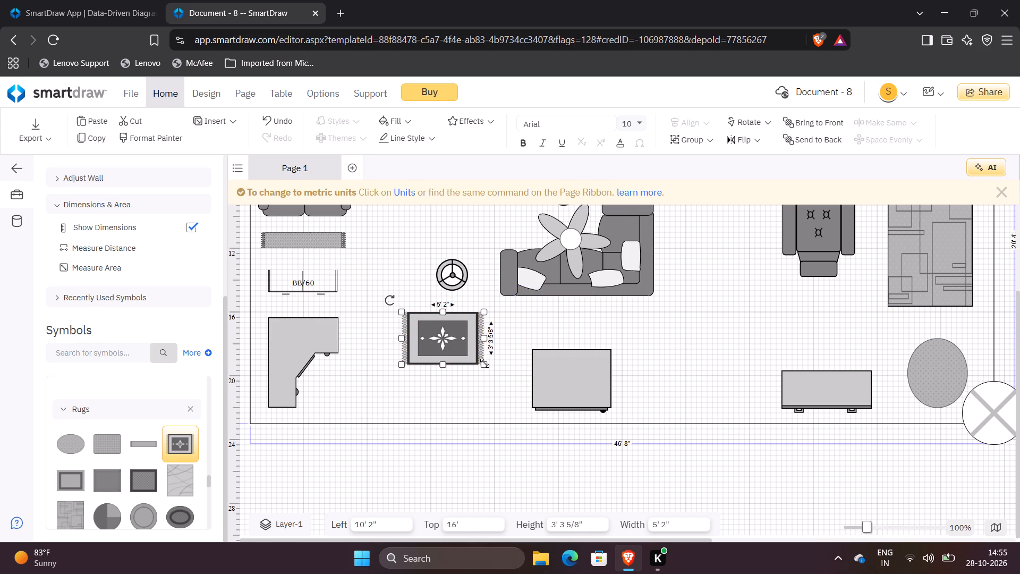
left_click_drag(484, 364, 460, 342)
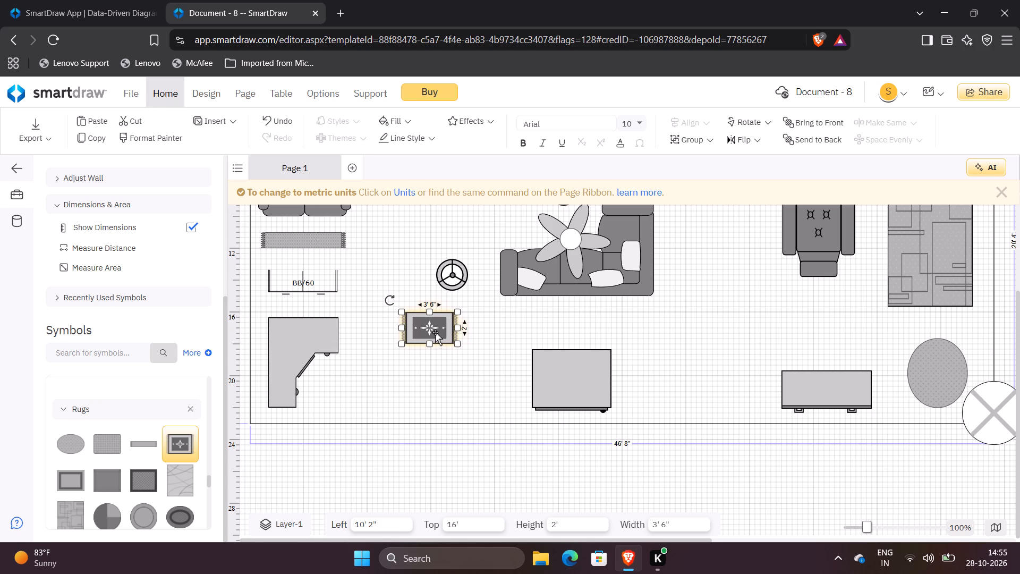
left_click_drag(435, 332, 573, 330)
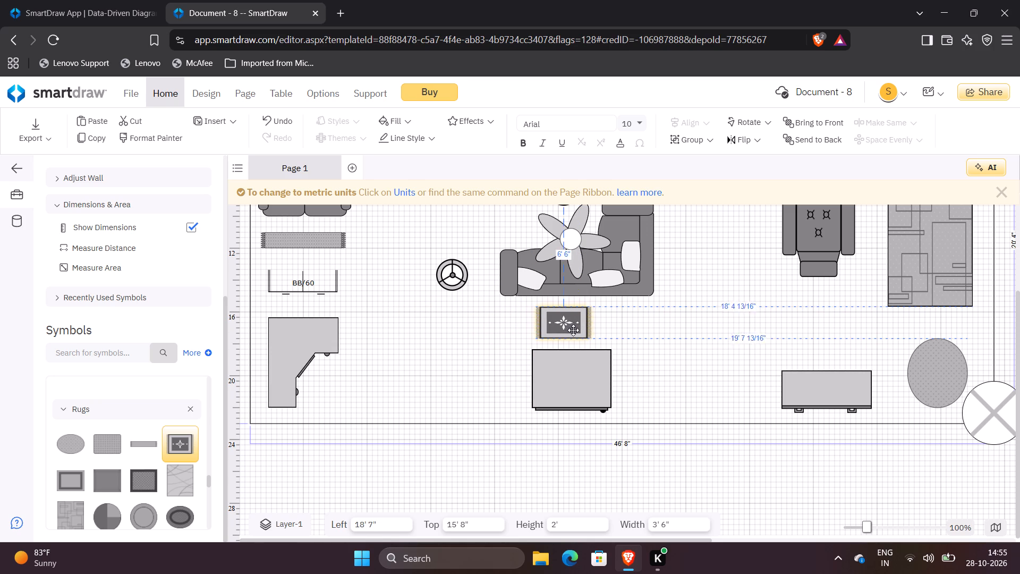
left_click_drag(573, 330, 576, 331)
left_click(633, 321)
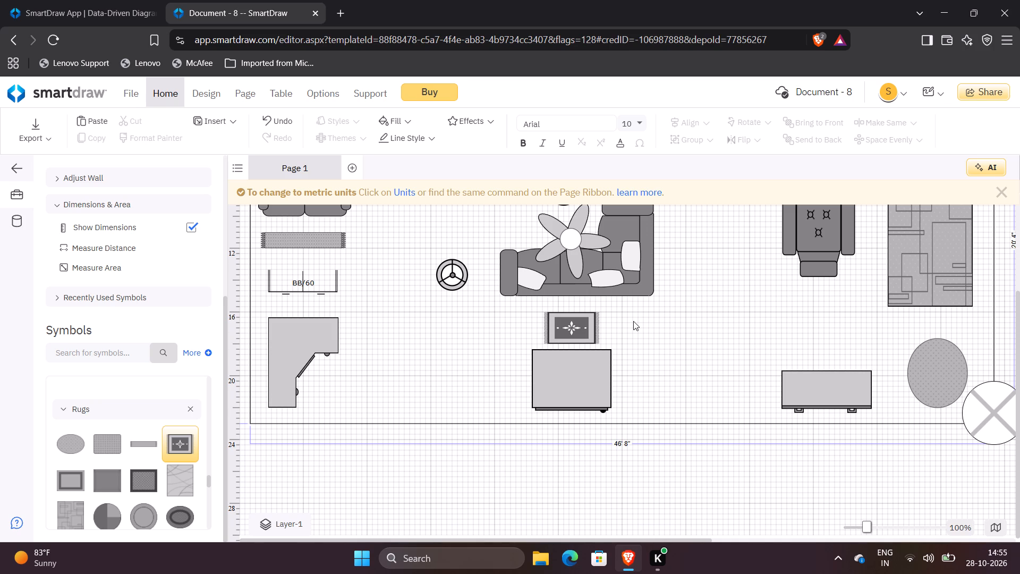
Add a Lamp - 3 left of the pantry cabinet, about 15' from left and 20' 4" from top, enlarged to about 1' 4" square.
scroll(166, 467, "up", 1)
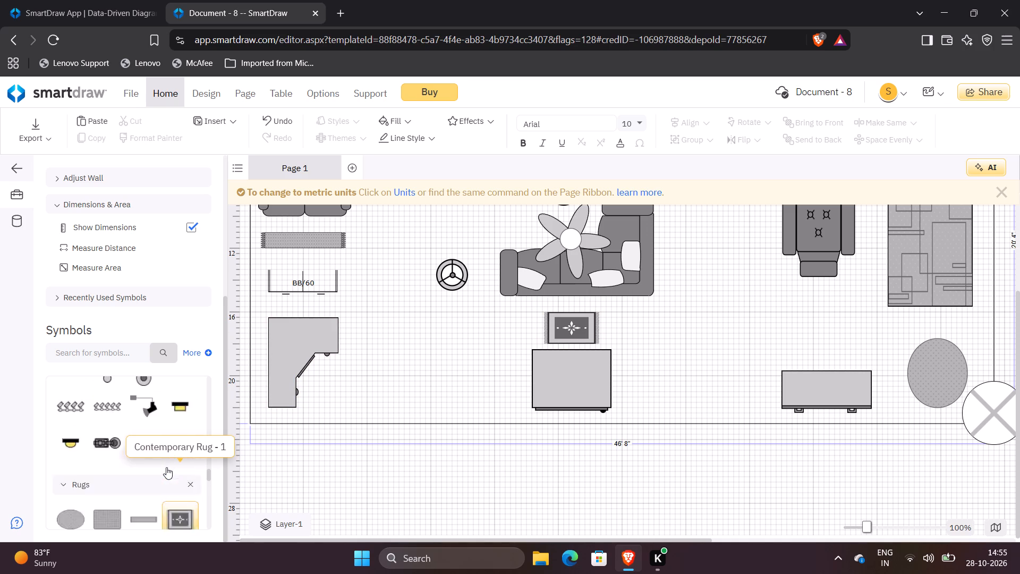
scroll(166, 467, "up", 2)
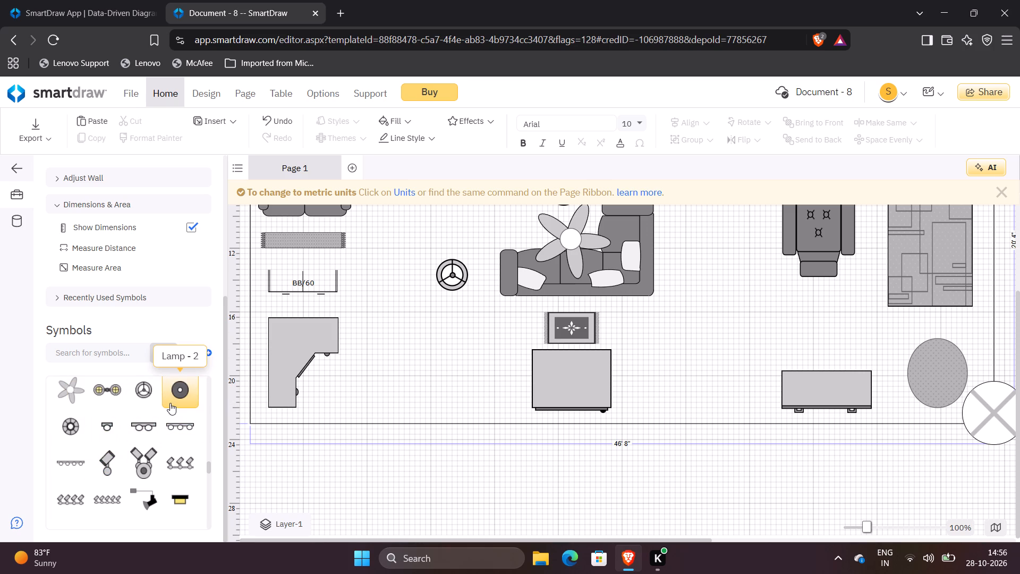
double_click(76, 428)
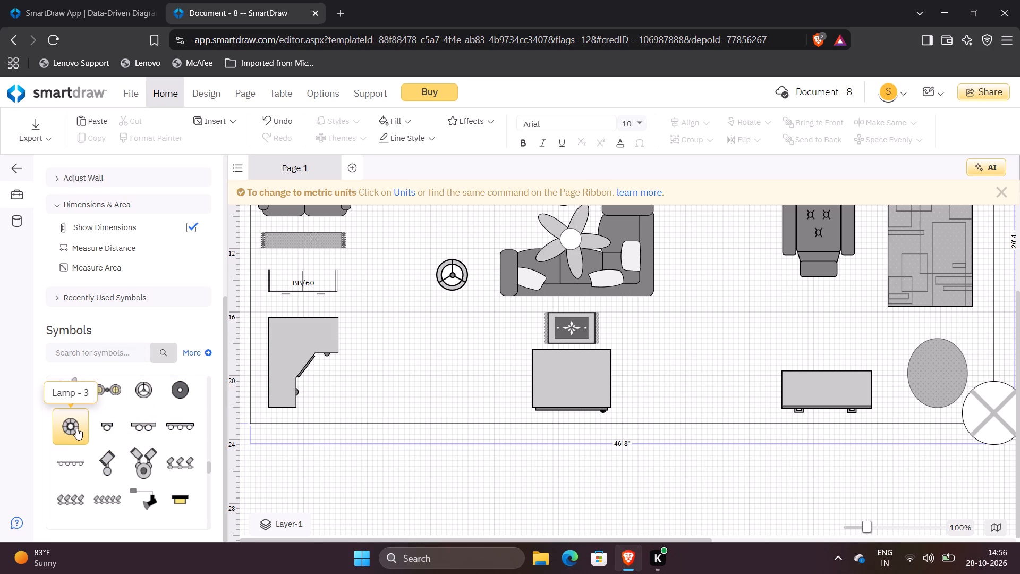
scroll(377, 389, "up", 1)
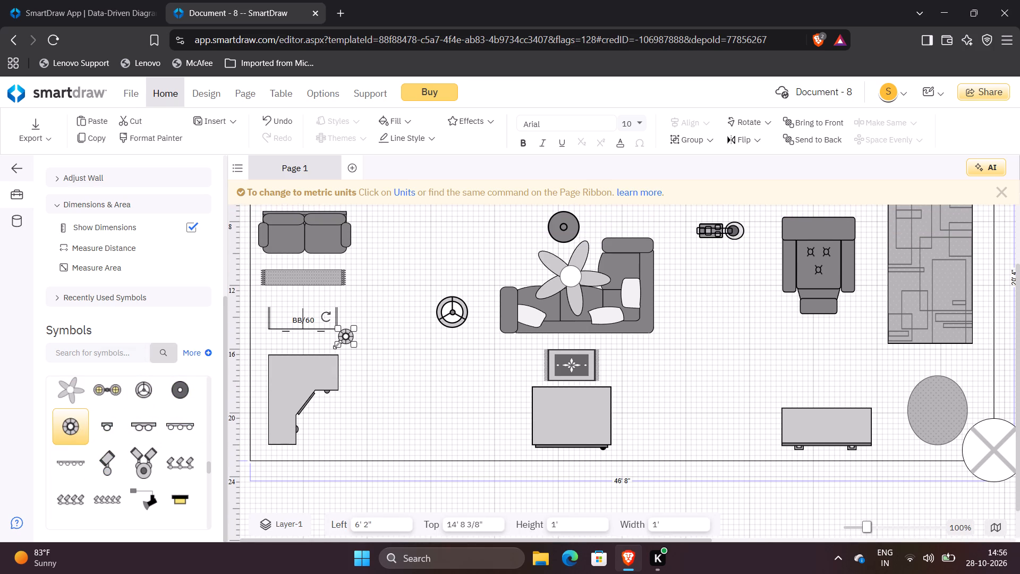
left_click_drag(345, 338, 485, 426)
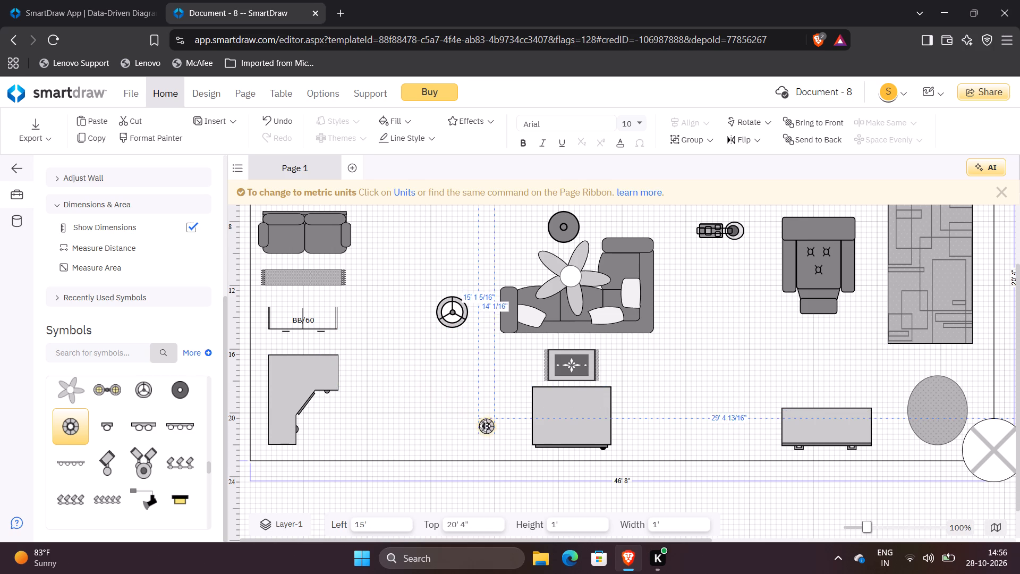
left_click_drag(485, 426, 488, 427)
left_click_drag(482, 432, 478, 441)
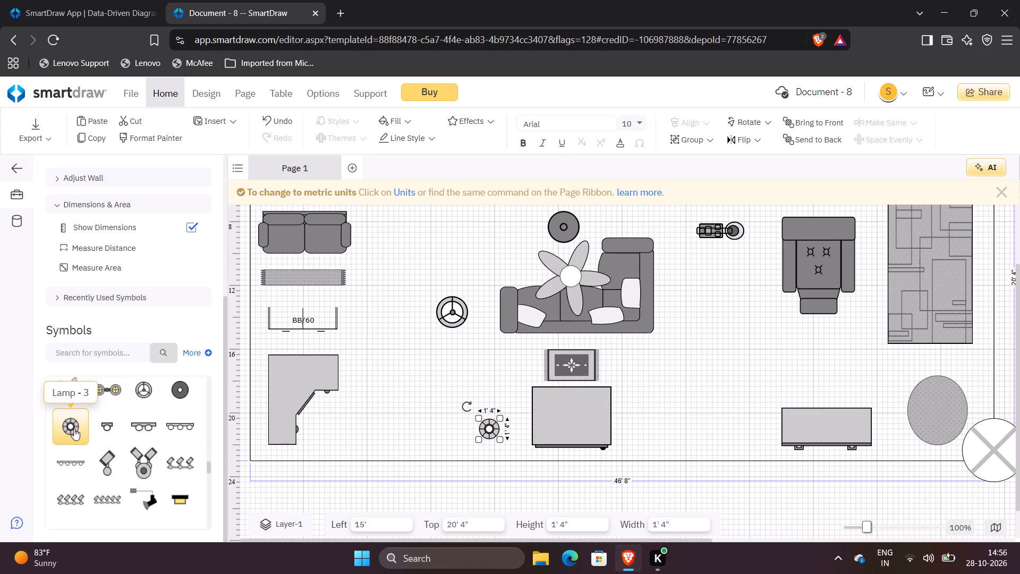
Add a second Lamp - 3 right of the pantry cabinet, about 25' 6" from left and 20' 8" from top, sized about 1' 2" square.
double_click(74, 428)
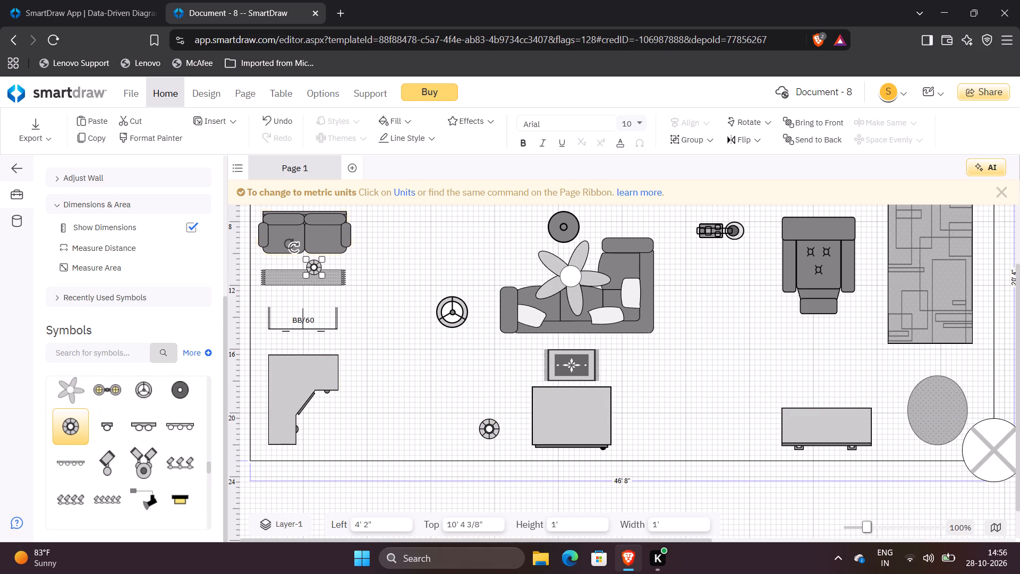
left_click(314, 264)
left_click_drag(317, 263, 571, 342)
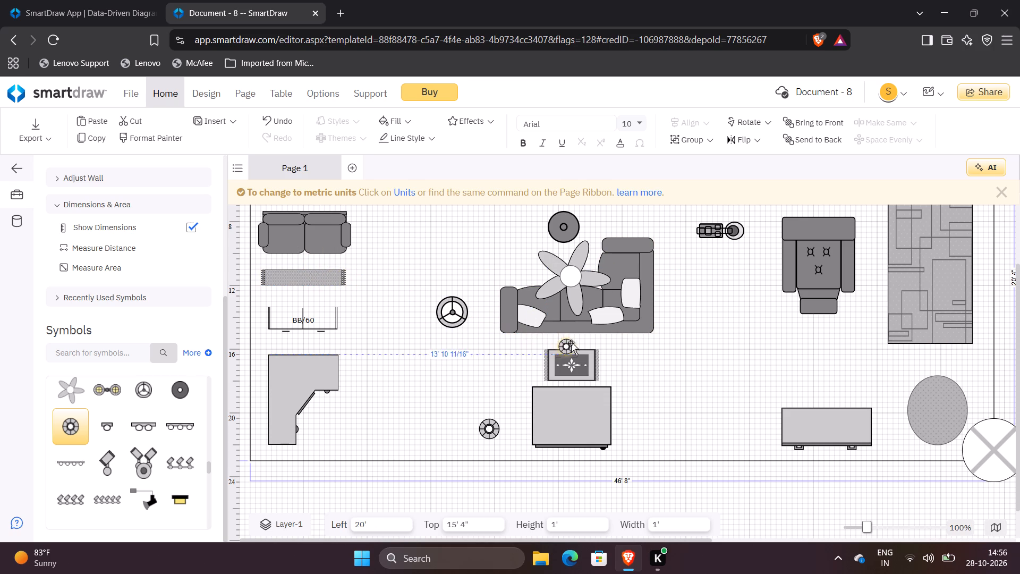
left_click_drag(569, 344, 659, 412)
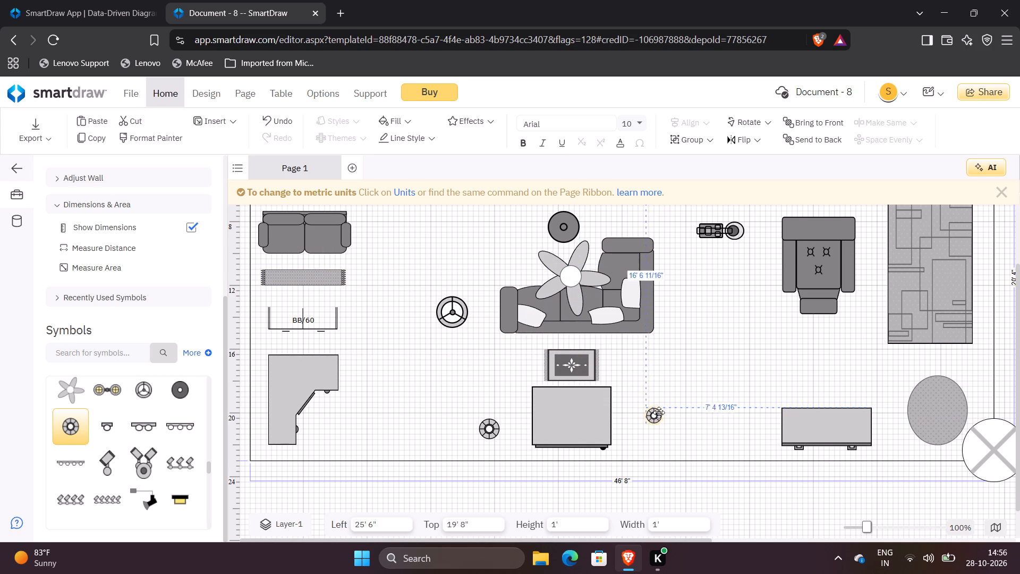
left_click_drag(659, 412, 659, 429)
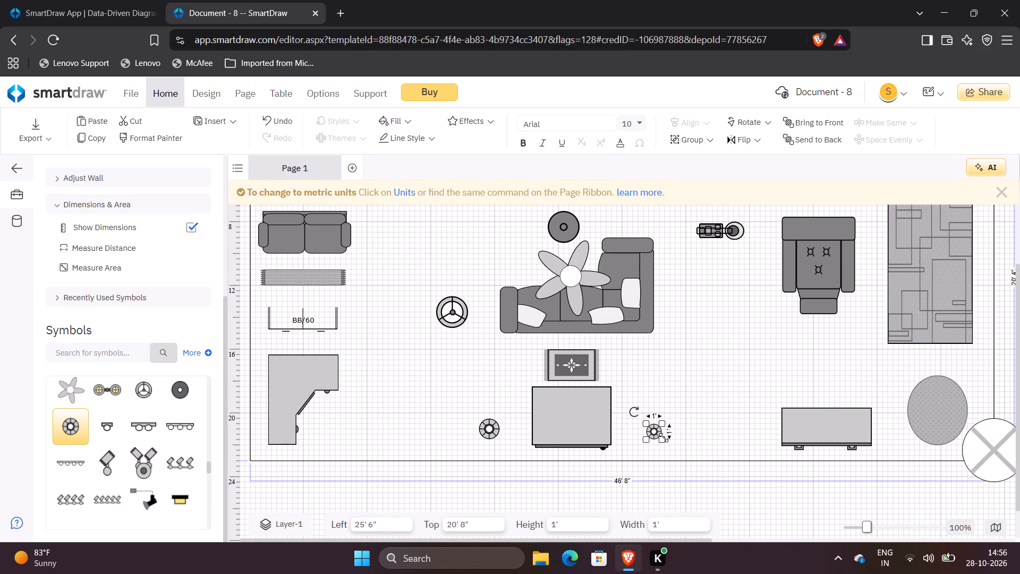
left_click_drag(661, 438, 670, 441)
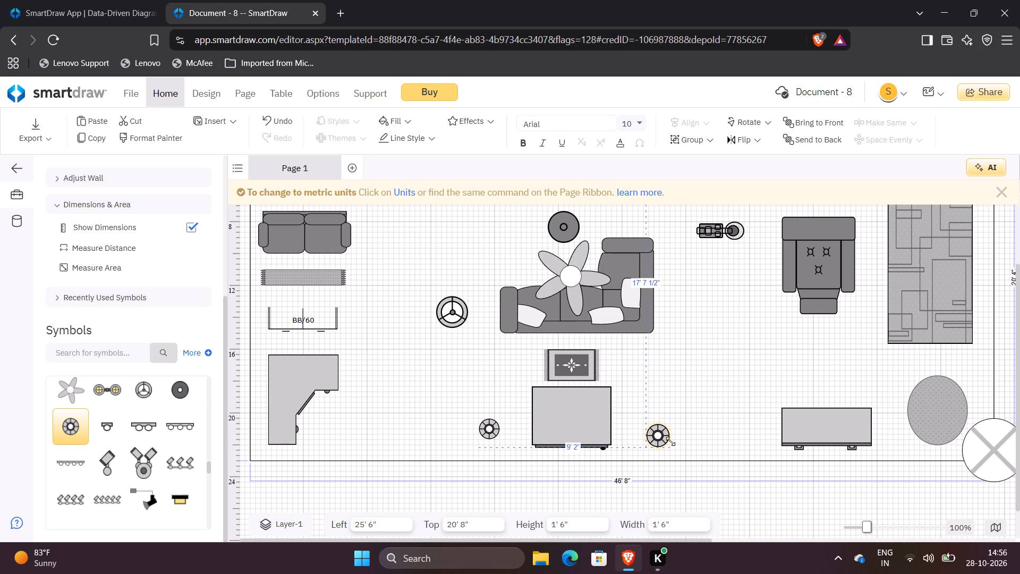
left_click_drag(670, 441, 667, 438)
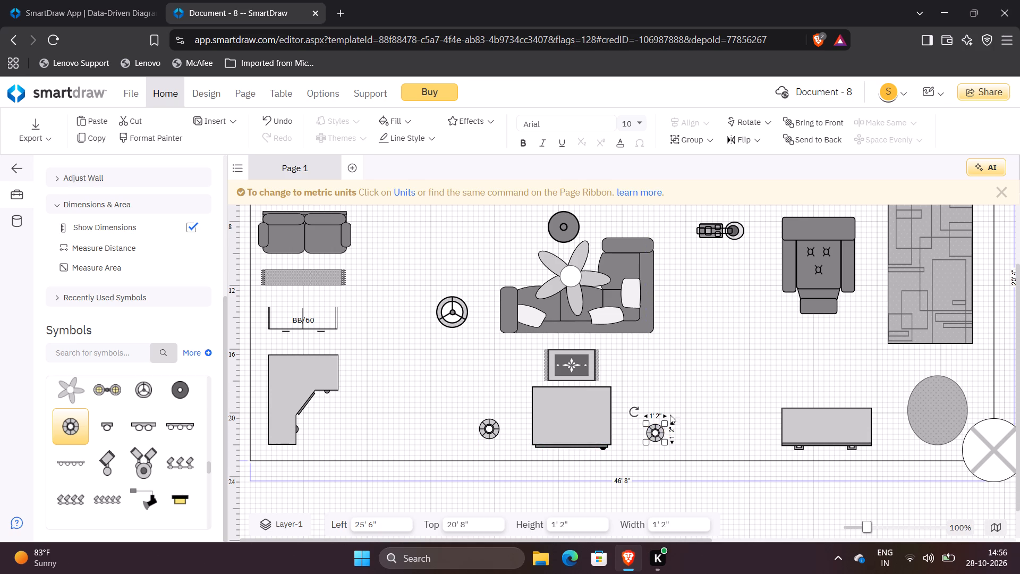
left_click(669, 398)
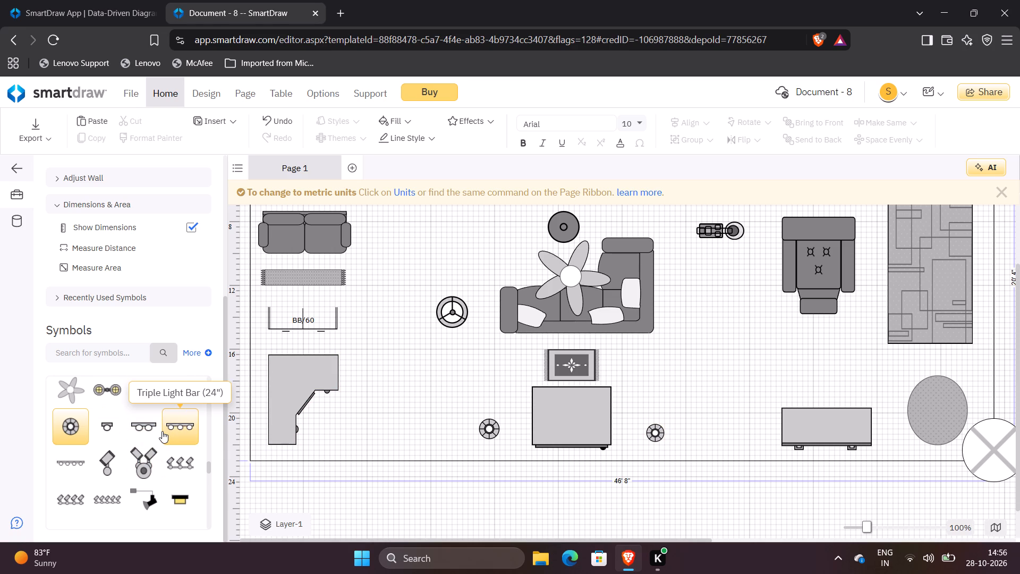
Add a 3 LED Spotlights symbol between the two-seat sofa and the L-shaped sofa, about 9' from left and 9' 4" from top.
scroll(162, 431, "up", 1)
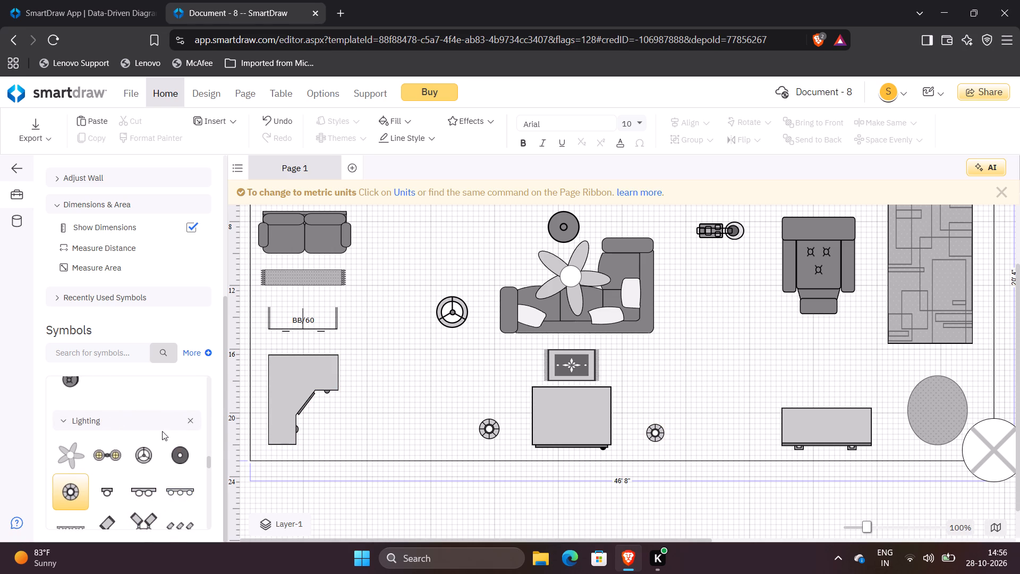
scroll(162, 431, "down", 2)
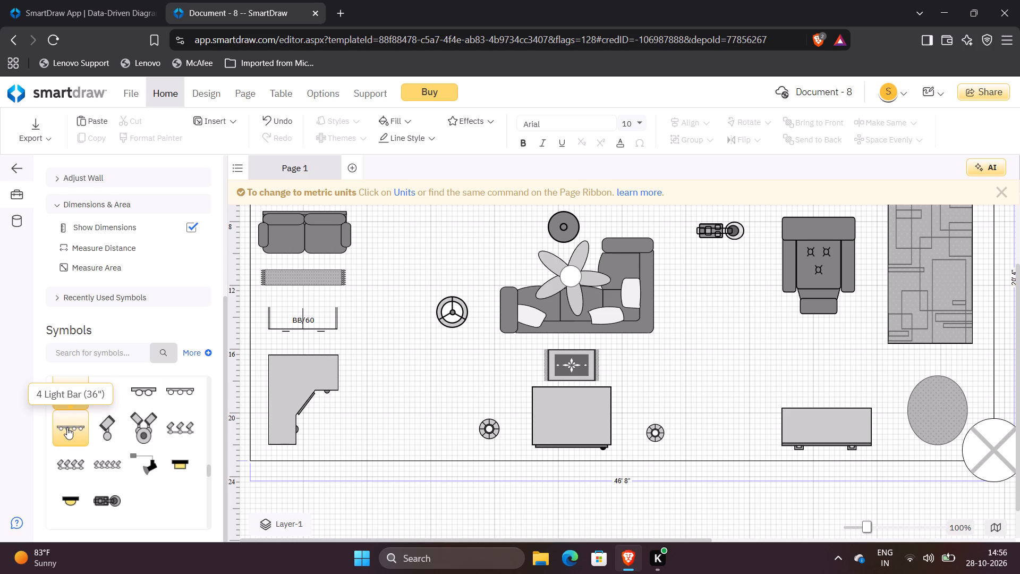
scroll(67, 427, "right", 1)
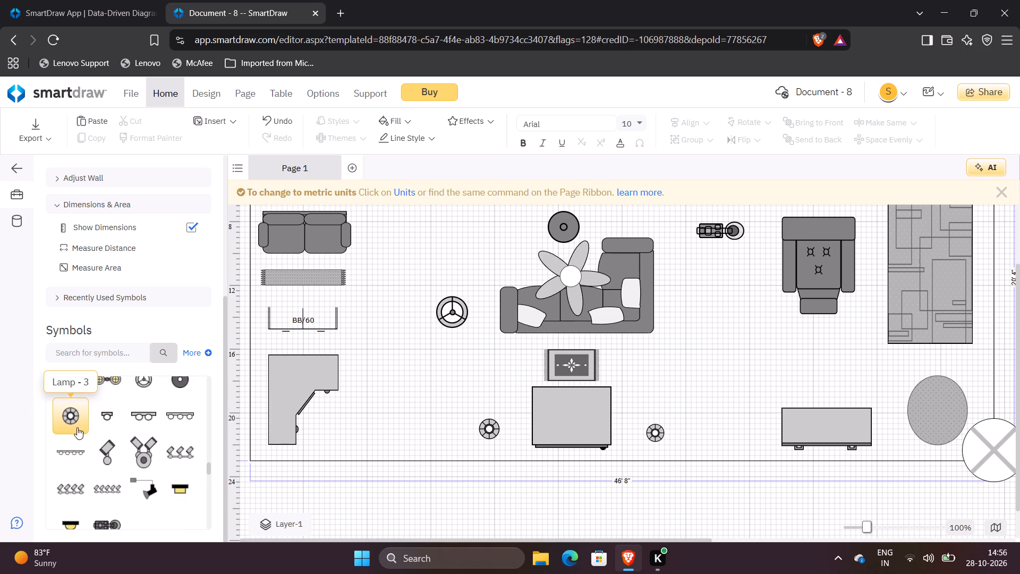
double_click(178, 445)
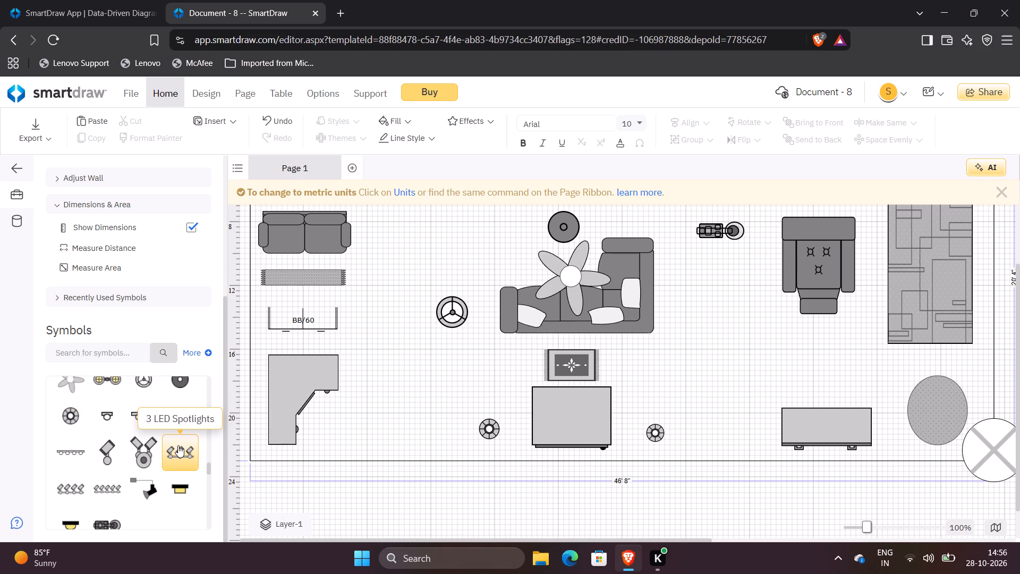
scroll(367, 393, "up", 1)
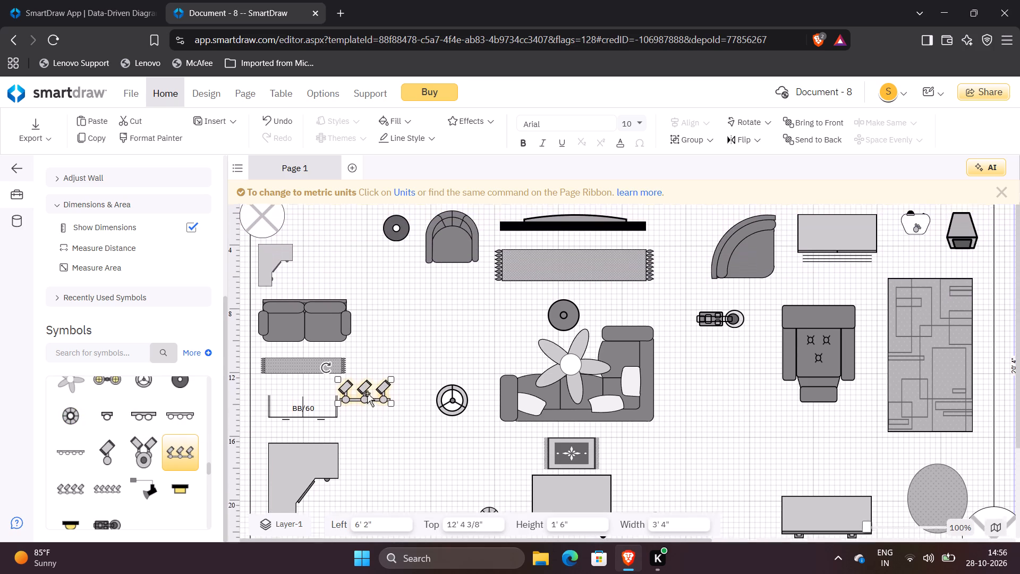
scroll(367, 393, "up", 1)
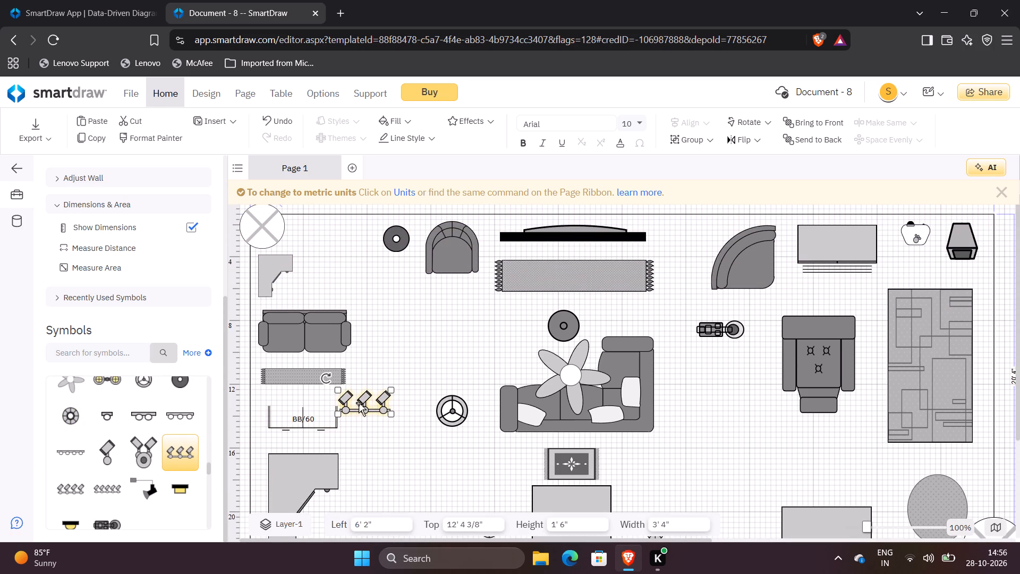
left_click_drag(359, 403, 410, 350)
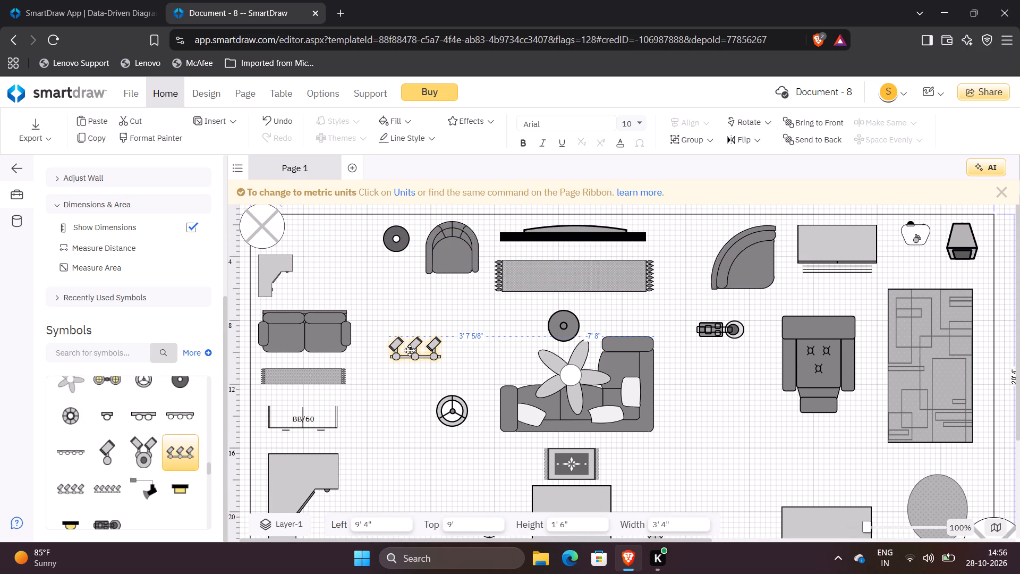
left_click_drag(410, 350, 402, 352)
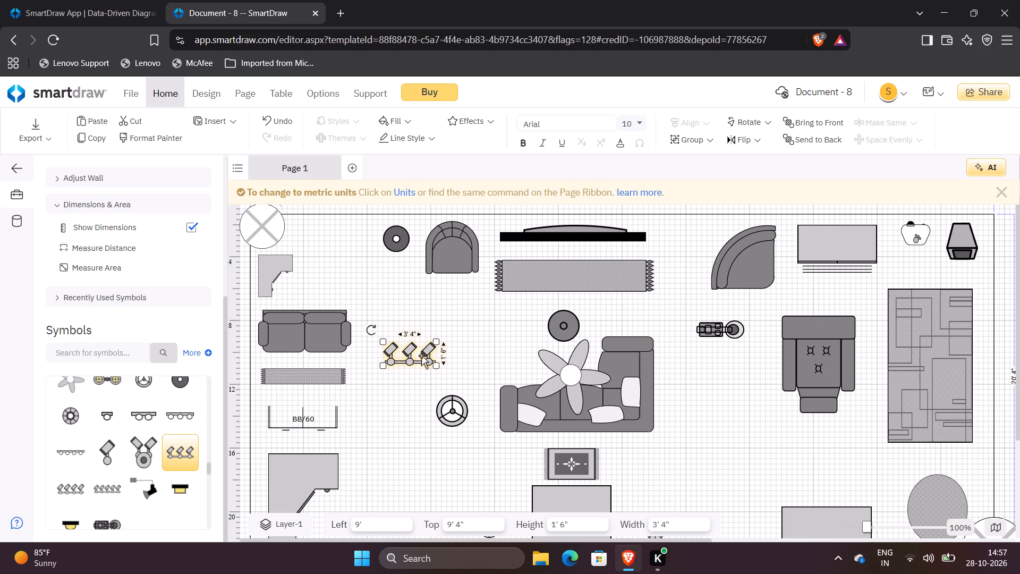
left_click(414, 385)
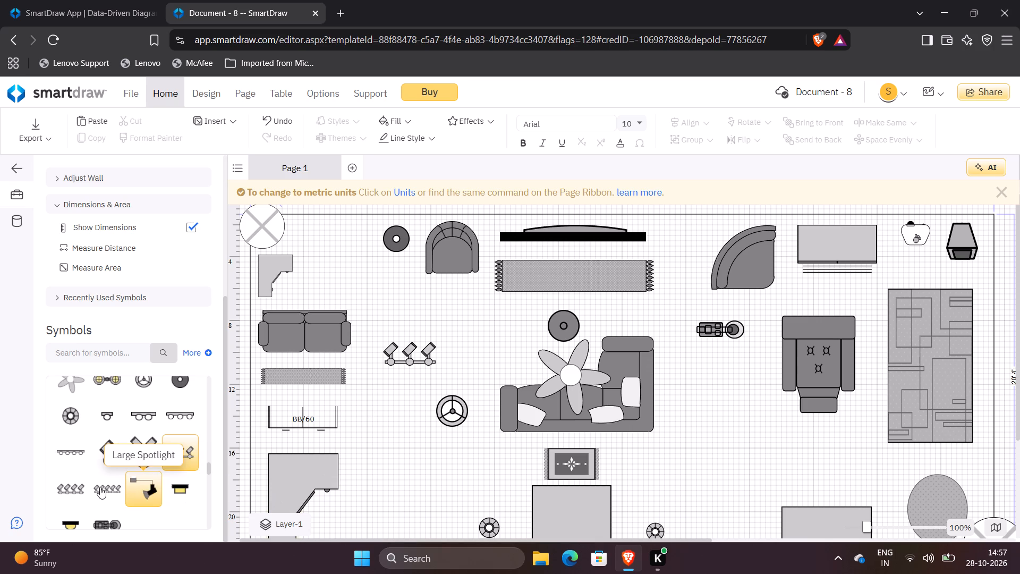
Look through the cabinet, nightstand and technology symbols for another item to add to the living room.
scroll(97, 486, "down", 1)
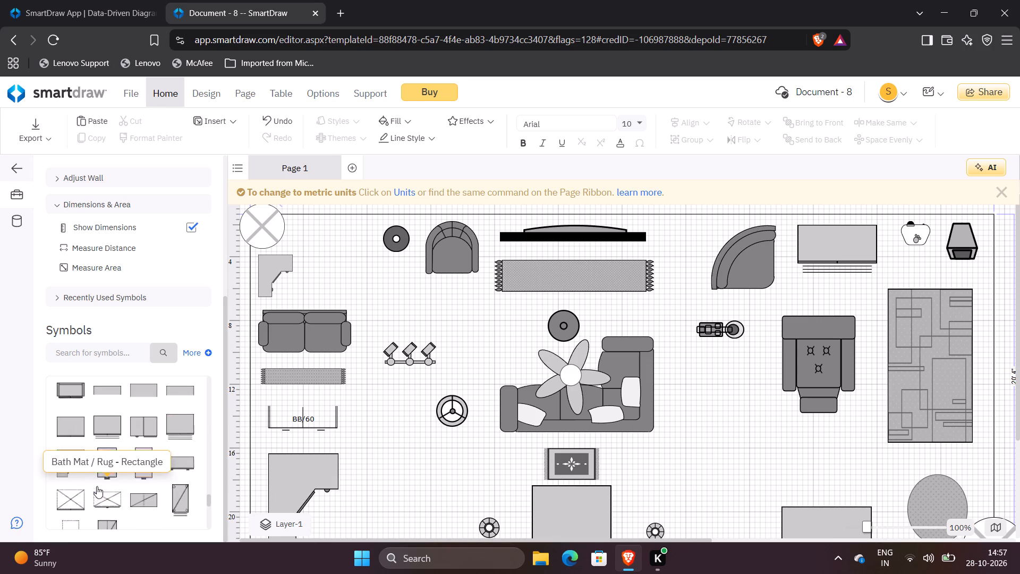
scroll(97, 486, "down", 6)
scroll(97, 486, "up", 3)
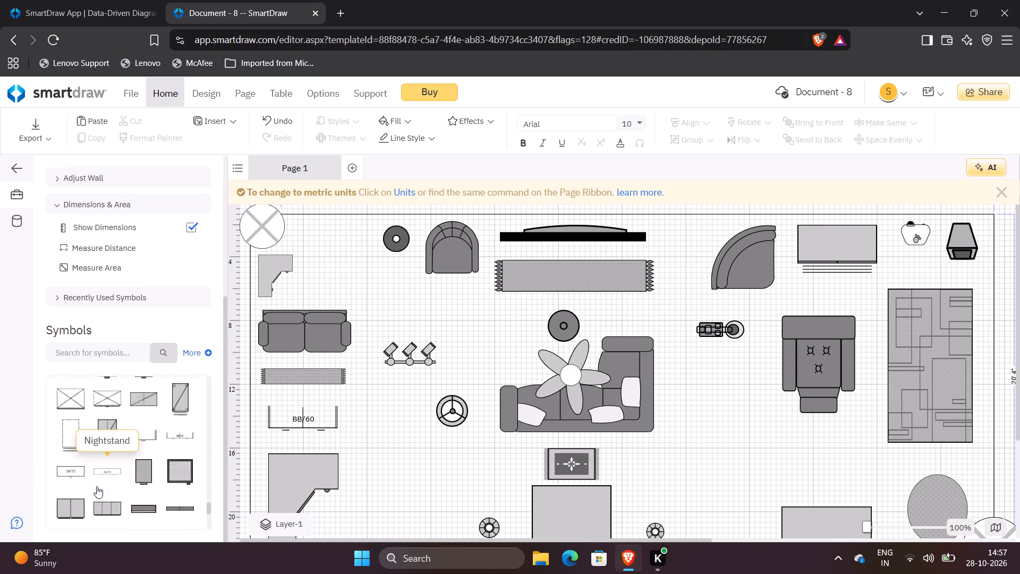
scroll(97, 486, "up", 4)
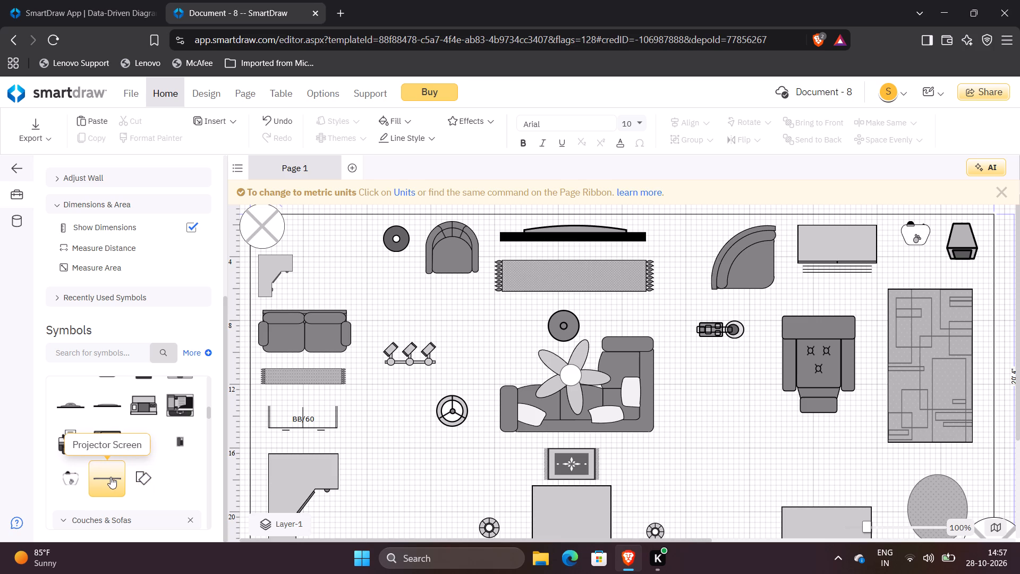
scroll(143, 436, "up", 1)
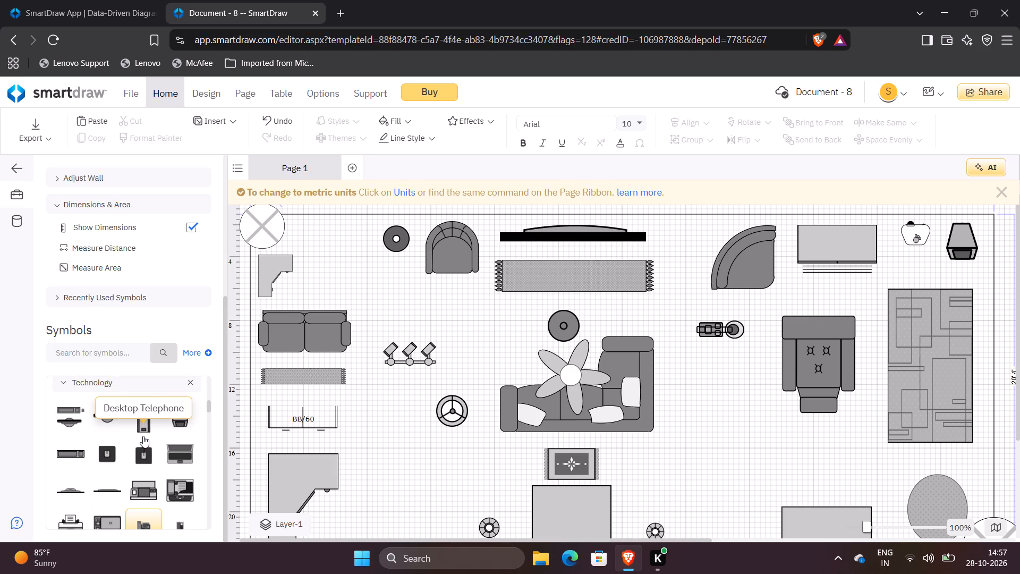
scroll(143, 436, "up", 1)
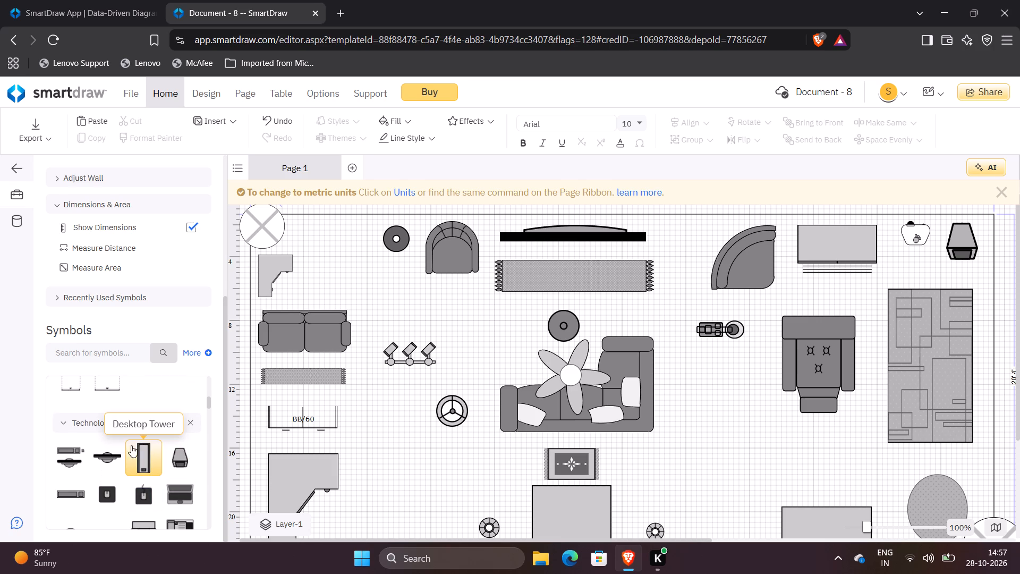
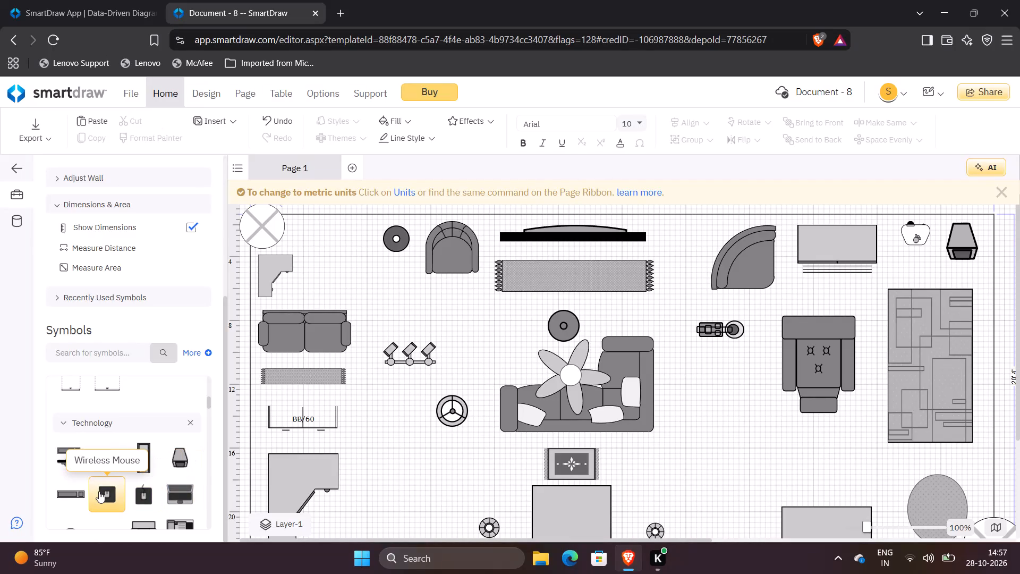
Add a laptop symbol and place it on the recliner, about 35' 4" from left and 9' 6" from top.
double_click(182, 490)
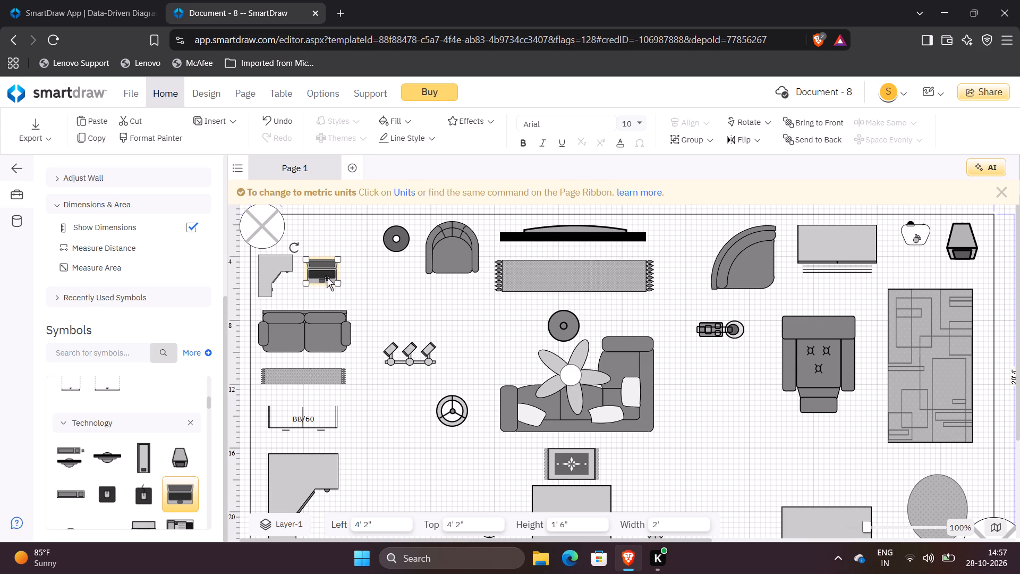
left_click_drag(327, 277, 440, 337)
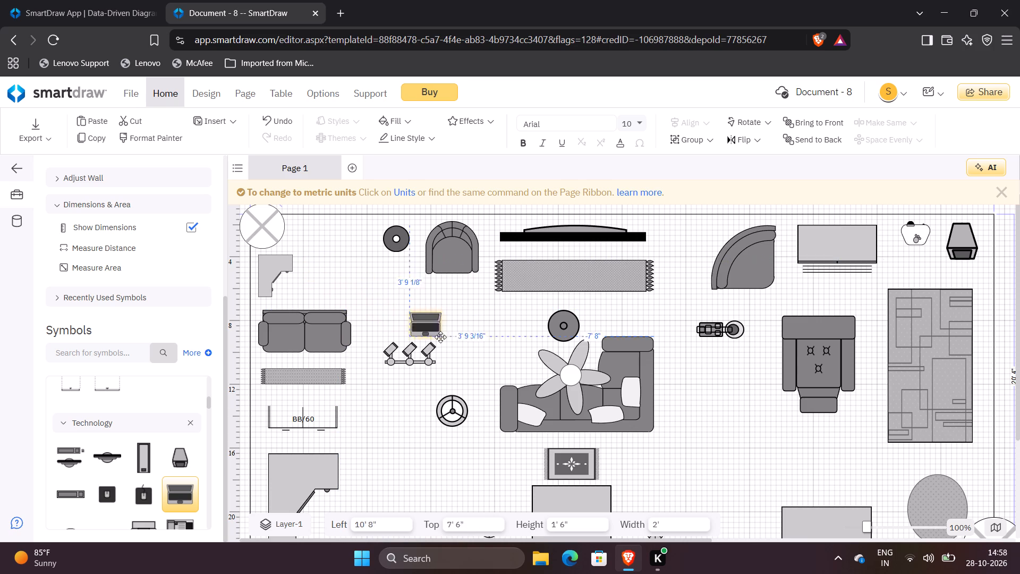
left_click_drag(440, 337, 524, 354)
left_click(524, 354)
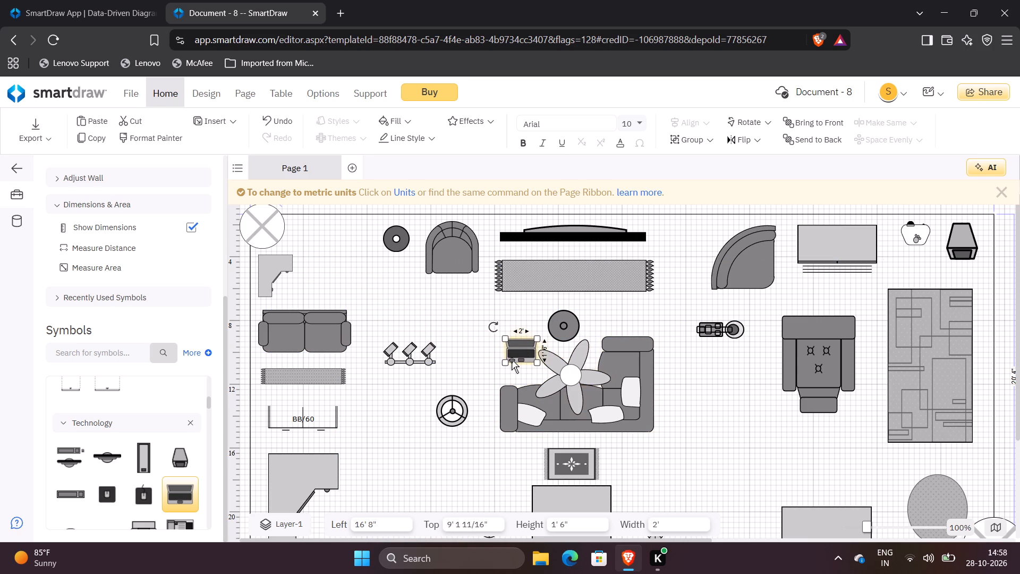
left_click_drag(511, 360, 722, 394)
left_click_drag(722, 394, 806, 369)
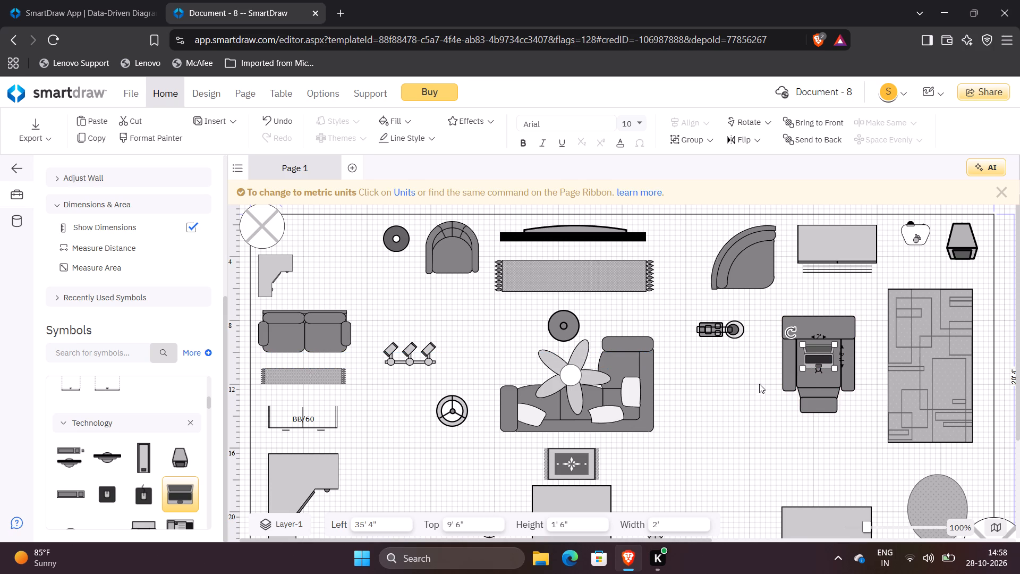
left_click(759, 384)
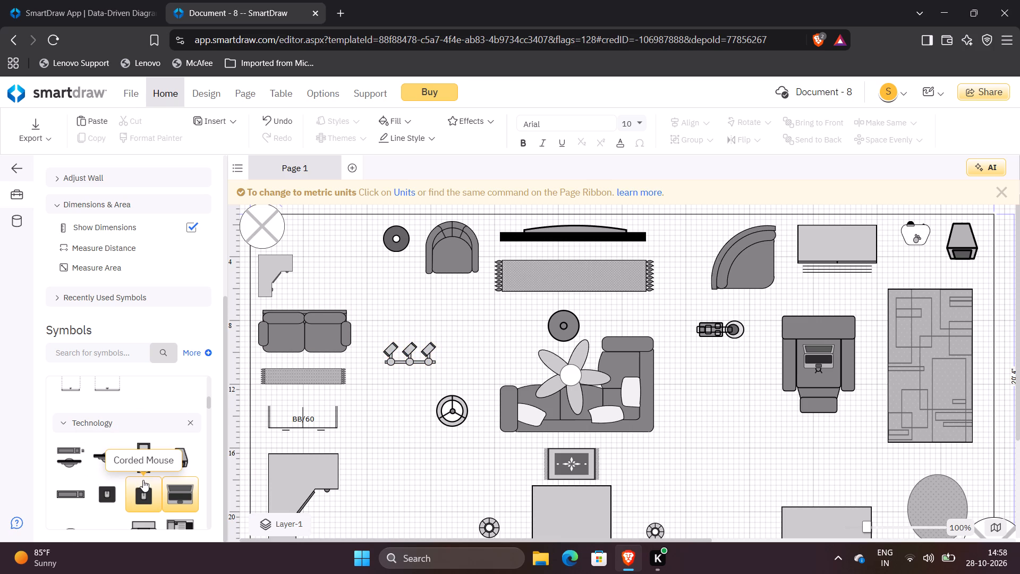
Add the cordless mouse symbol and place it on the recliner's left arm beside the laptop, about 34' from left and 10' from top.
double_click(106, 485)
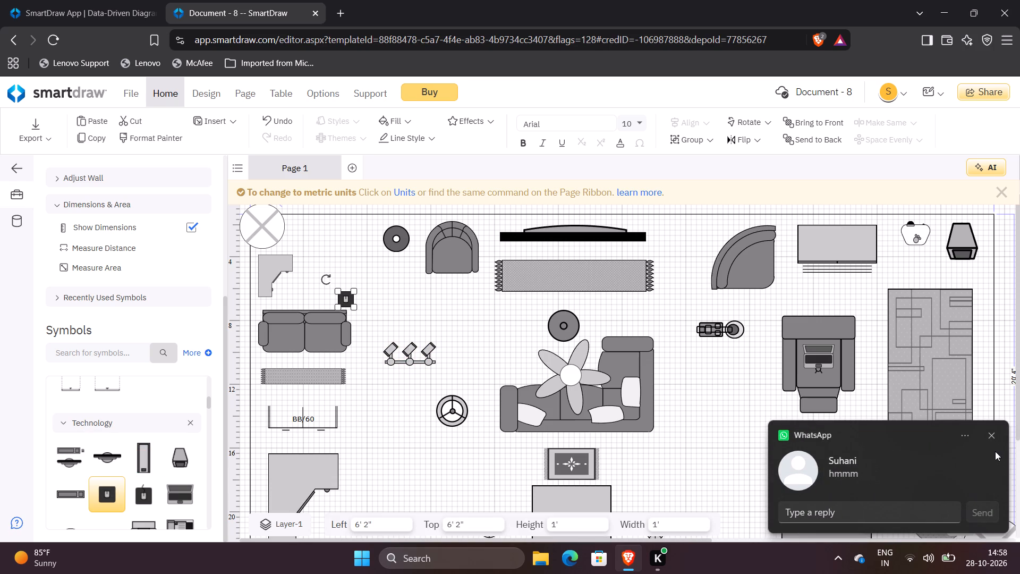
left_click(994, 437)
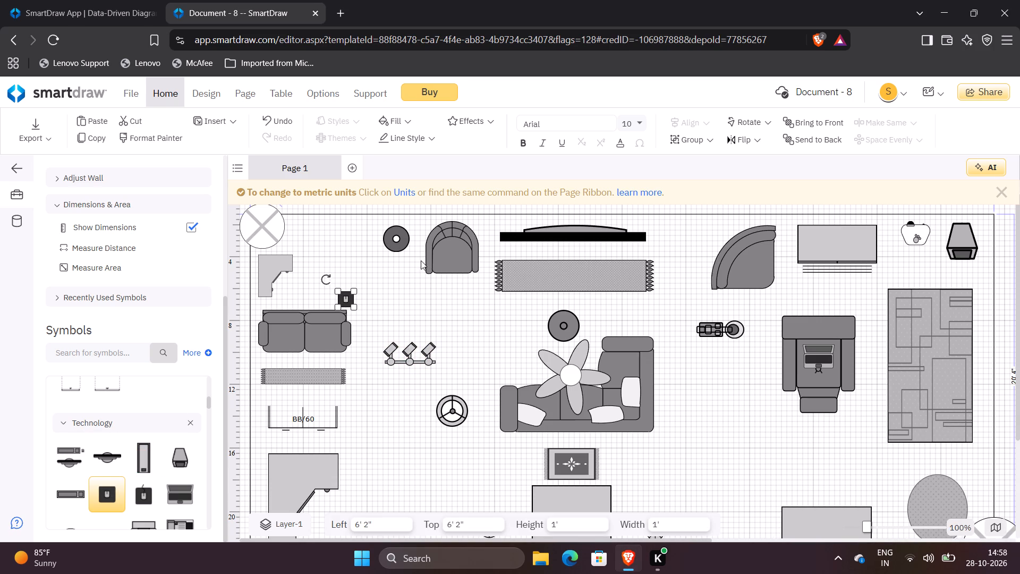
left_click_drag(348, 297, 583, 386)
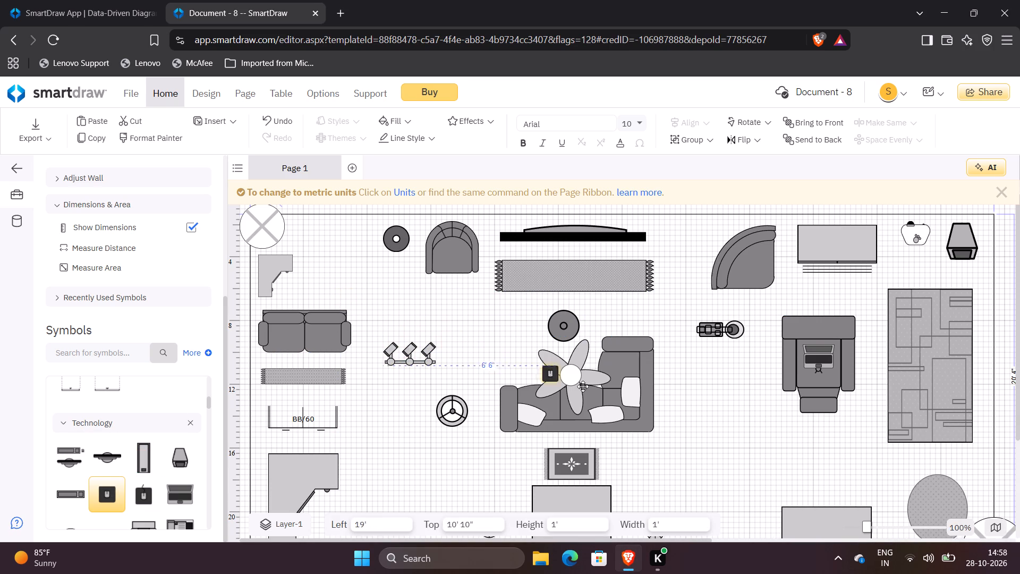
left_click_drag(583, 386, 732, 371)
left_click(732, 371)
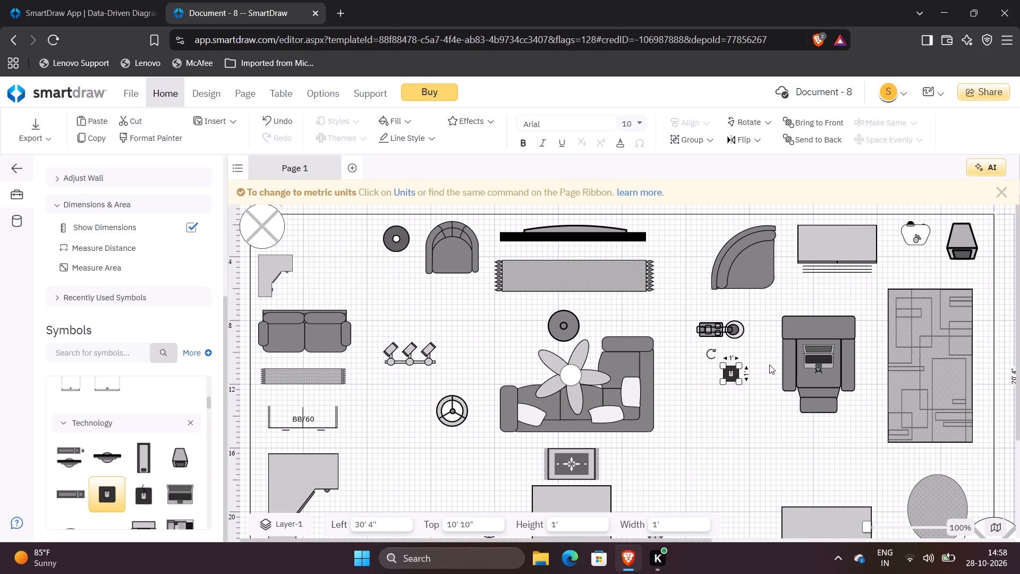
left_click_drag(730, 374, 785, 364)
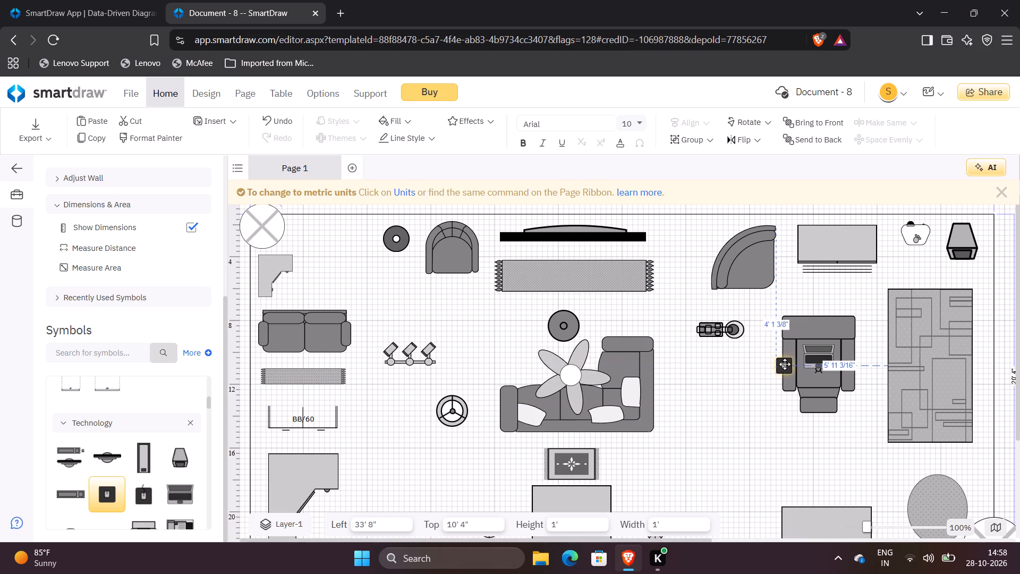
left_click_drag(785, 364, 789, 361)
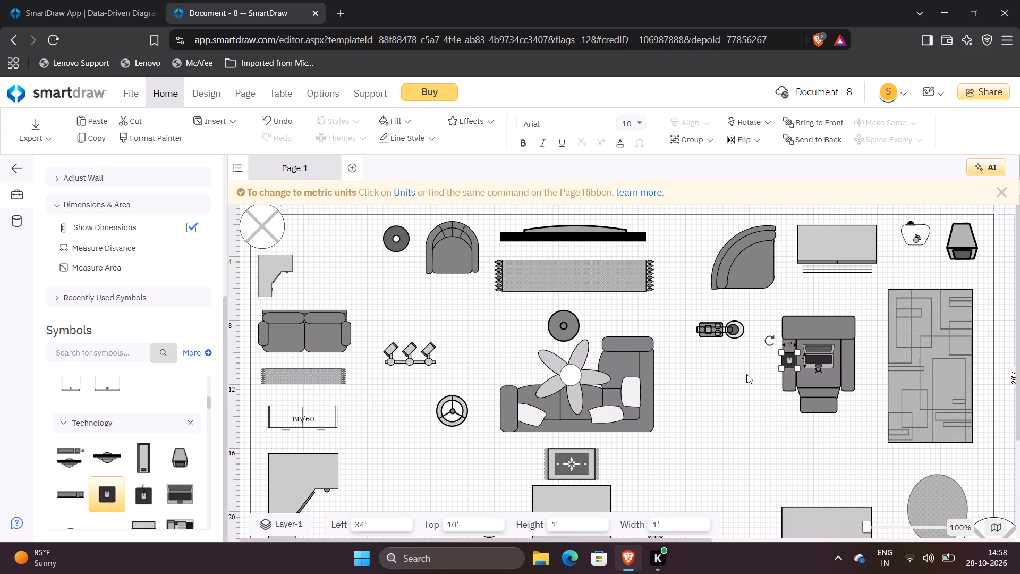
left_click(746, 374)
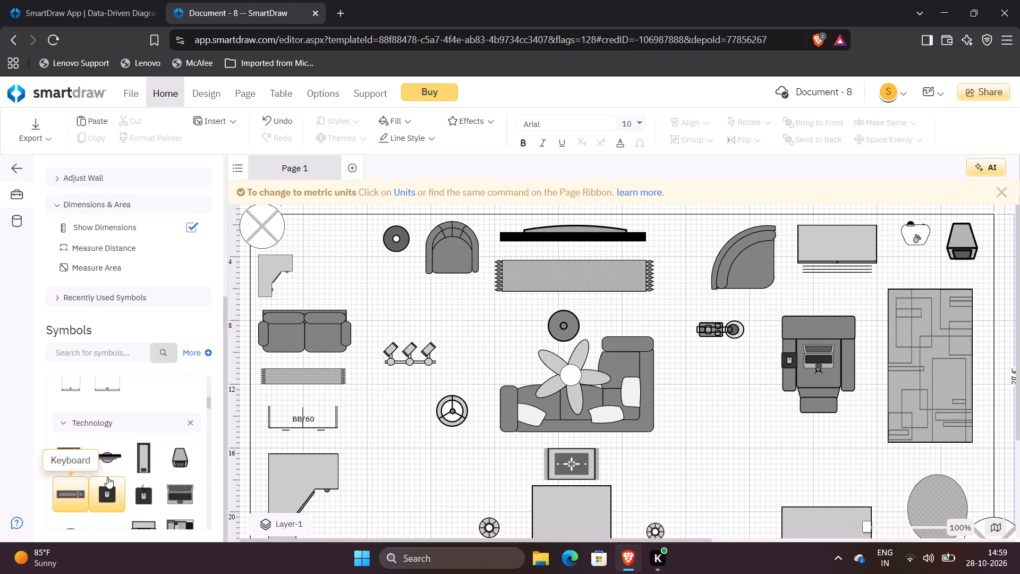
Add a Desktop Telephone on the cabinet right of the curved corner sofa, about 37' 10" from left and 2' 6" from top.
scroll(138, 469, "down", 1)
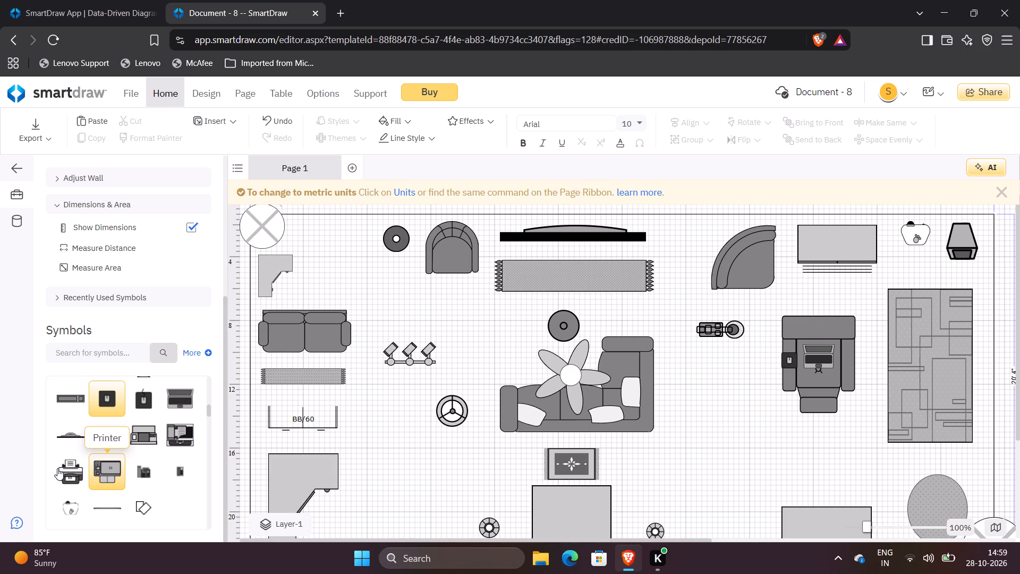
double_click(141, 471)
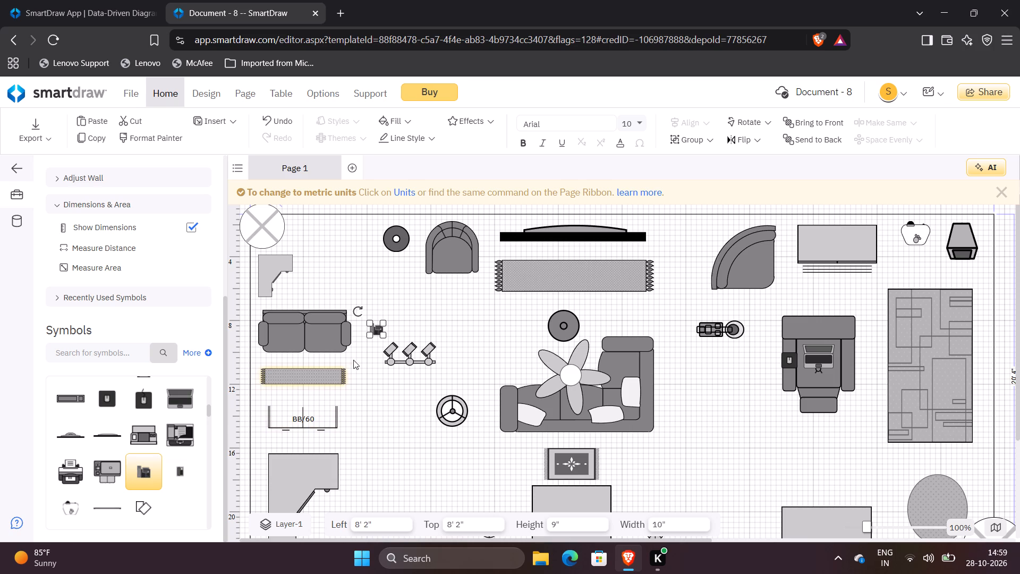
left_click_drag(378, 324, 377, 344)
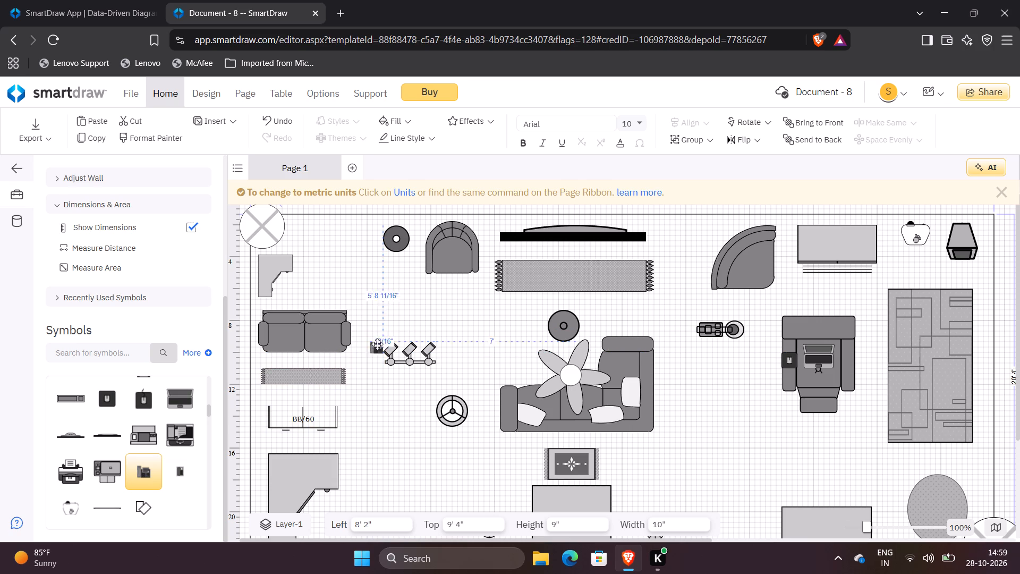
left_click_drag(377, 344, 592, 306)
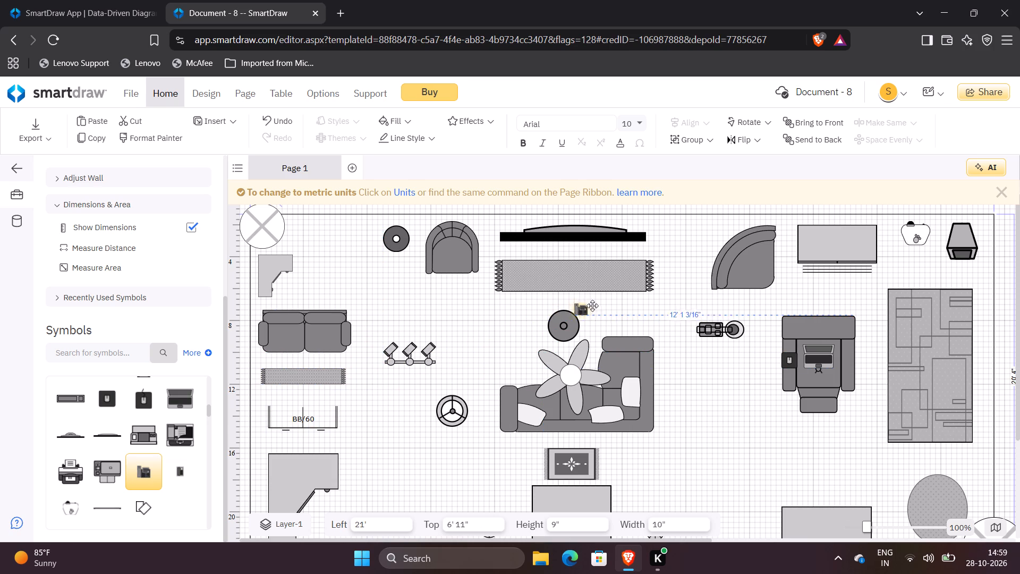
left_click_drag(592, 306, 700, 298)
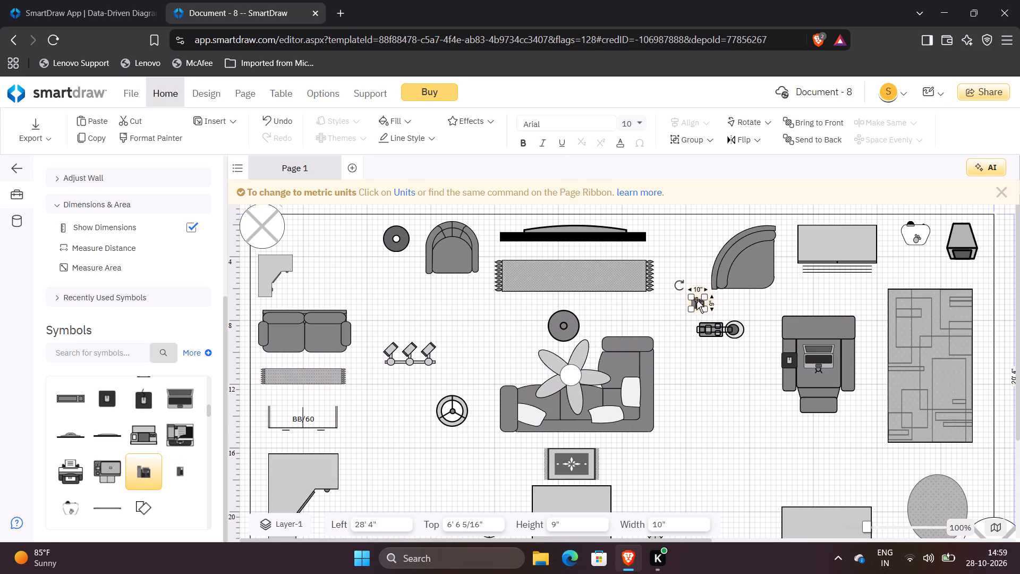
left_click_drag(696, 300, 865, 235)
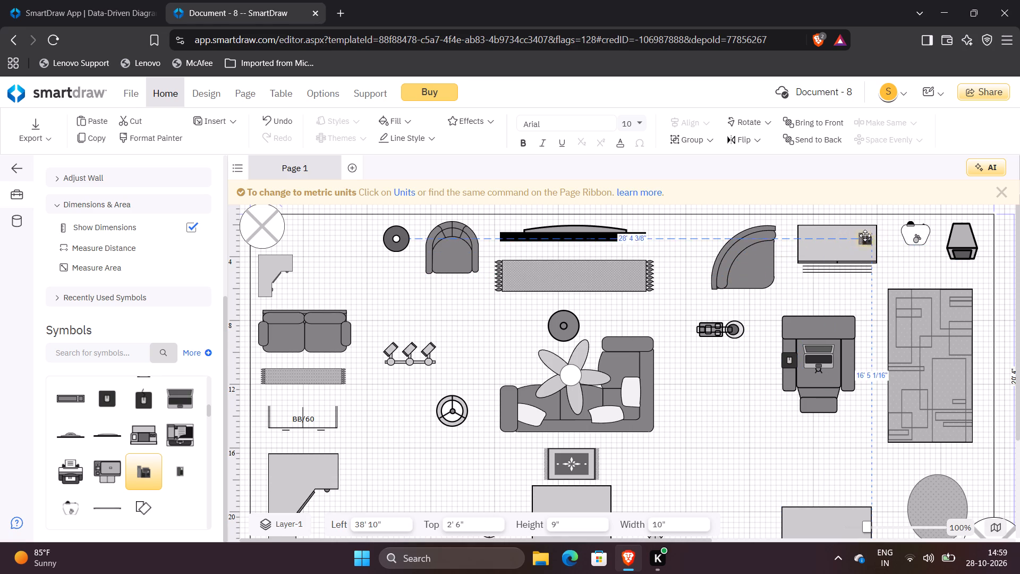
left_click_drag(865, 235, 851, 235)
left_click(748, 343)
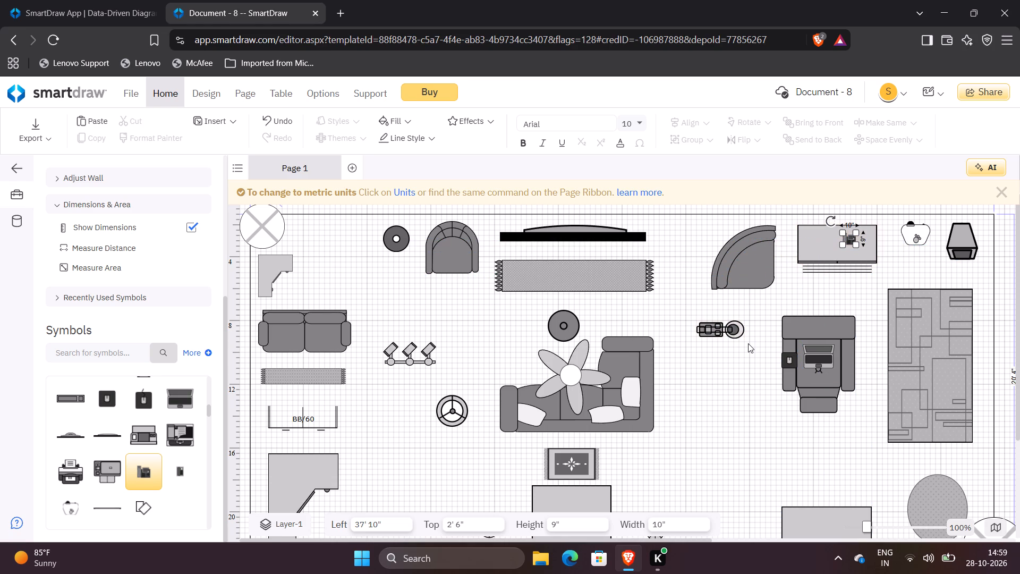
left_click(827, 286)
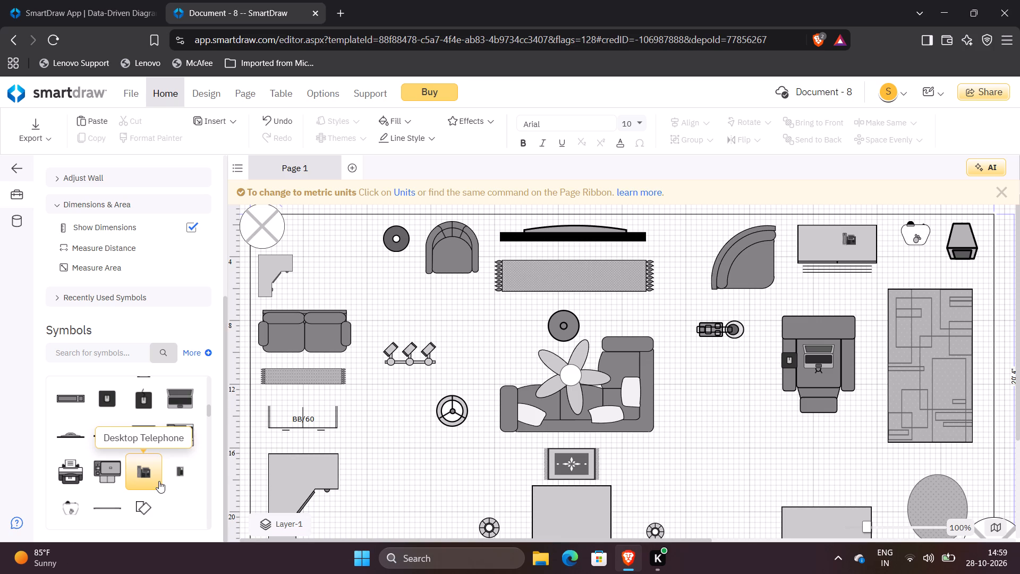
Add a Printer between the large corner cabinet and the nearby lamp, about 8' 8" from left and 20' from top, and enlarge it slightly.
double_click(82, 469)
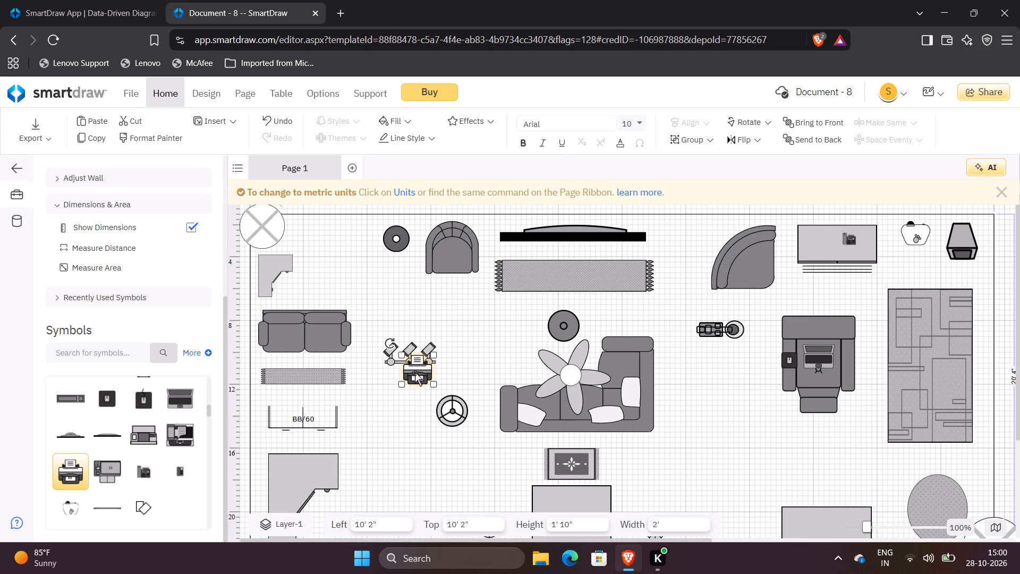
left_click_drag(415, 373, 399, 429)
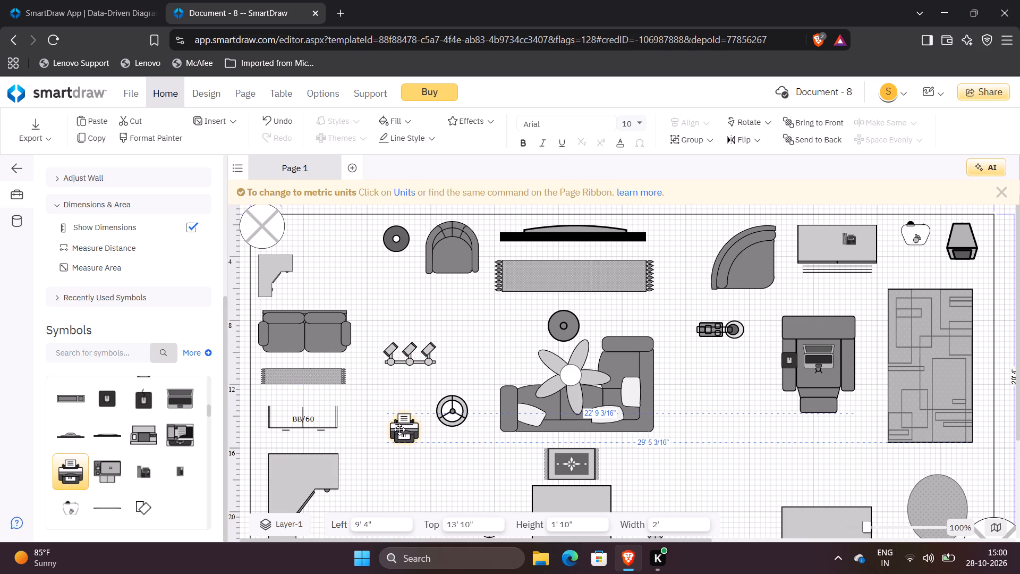
left_click_drag(399, 429, 401, 462)
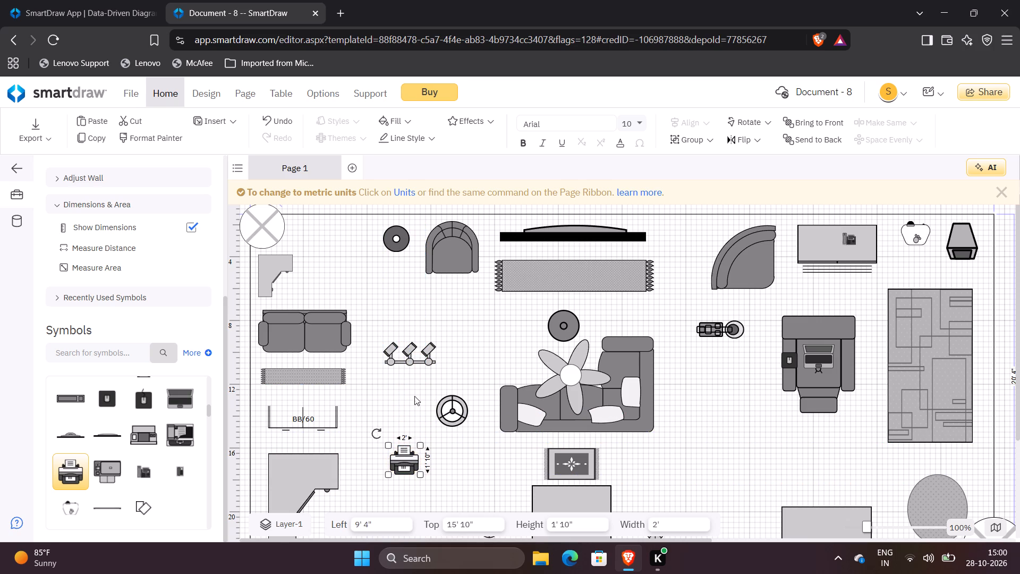
scroll(414, 396, "down", 2)
left_click_drag(405, 349, 432, 369)
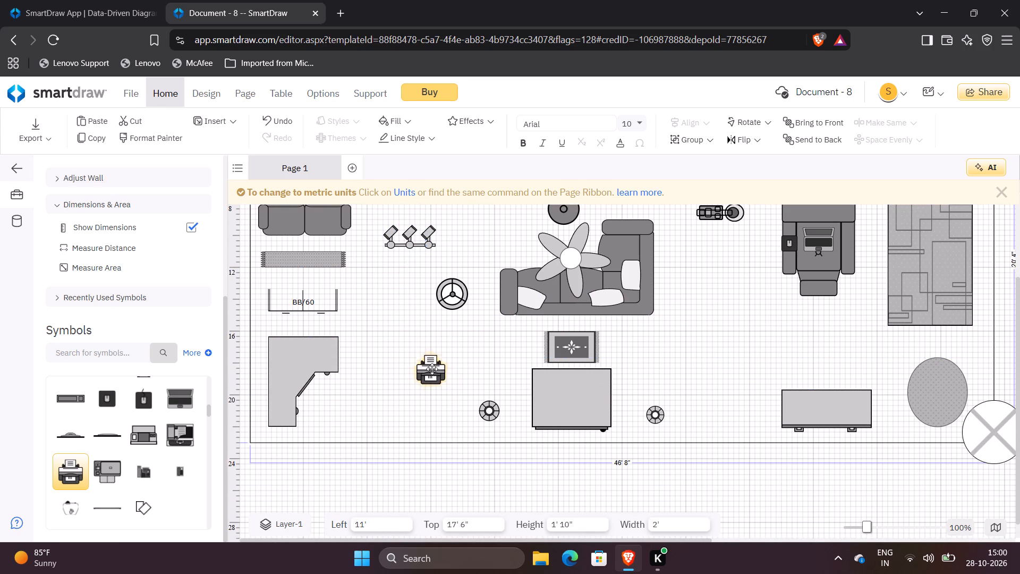
left_click_drag(432, 369, 393, 415)
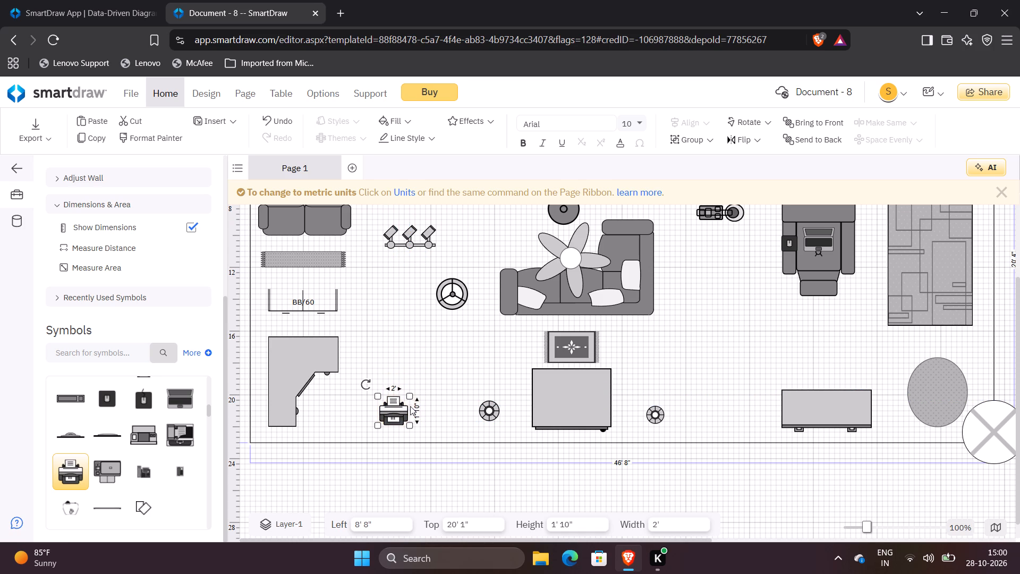
left_click_drag(410, 393, 415, 389)
left_click(412, 352)
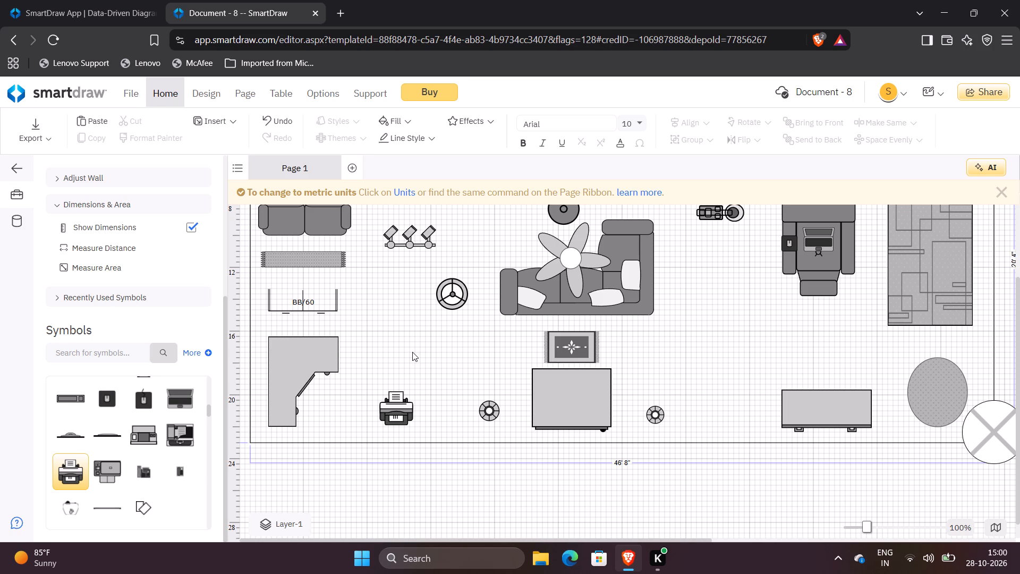
Add a Paper symbol on top of the printer, about 9' 4 1/2" from left and 20' 7" from top.
double_click(135, 508)
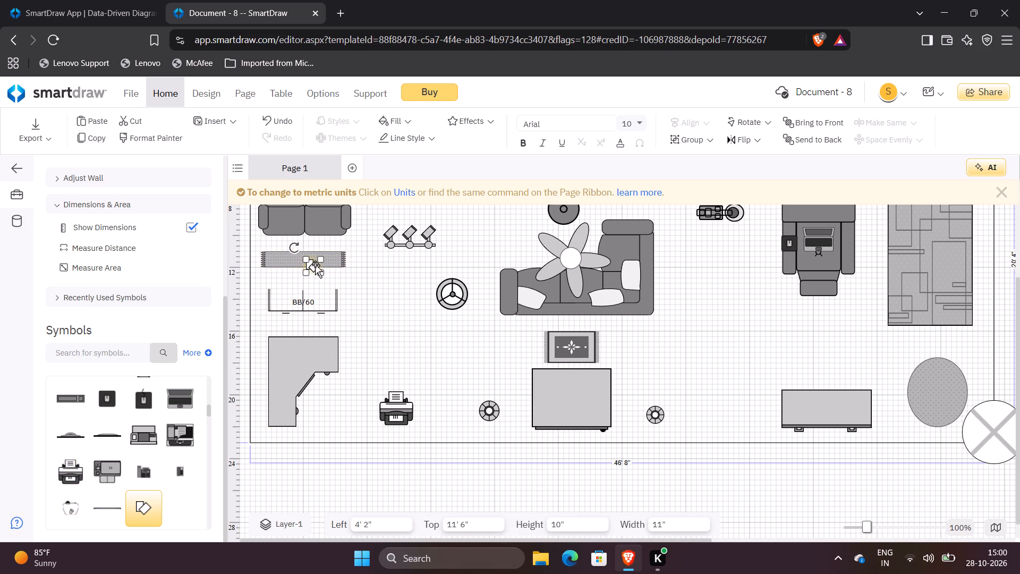
left_click_drag(315, 265, 404, 418)
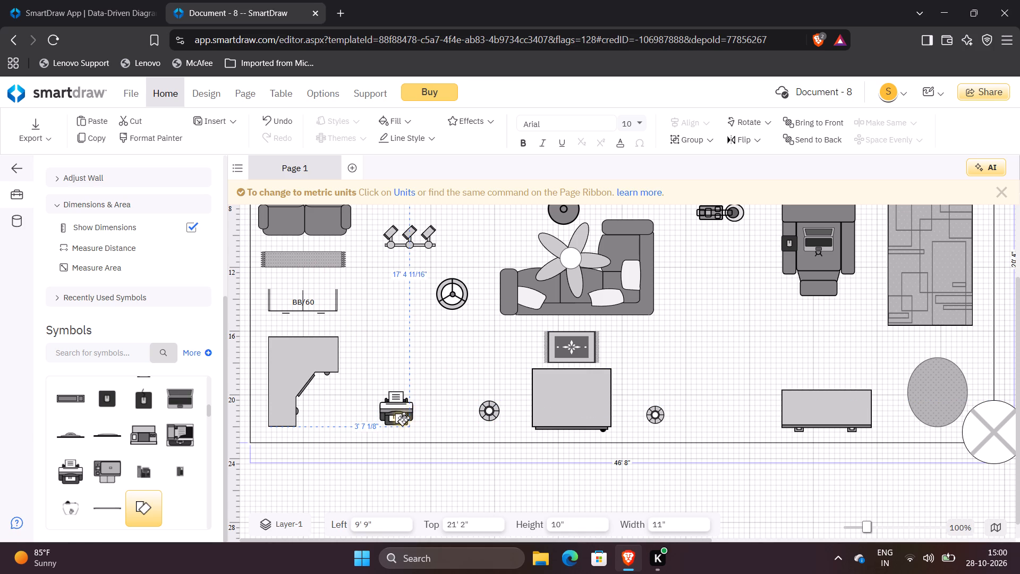
left_click_drag(404, 418, 398, 409)
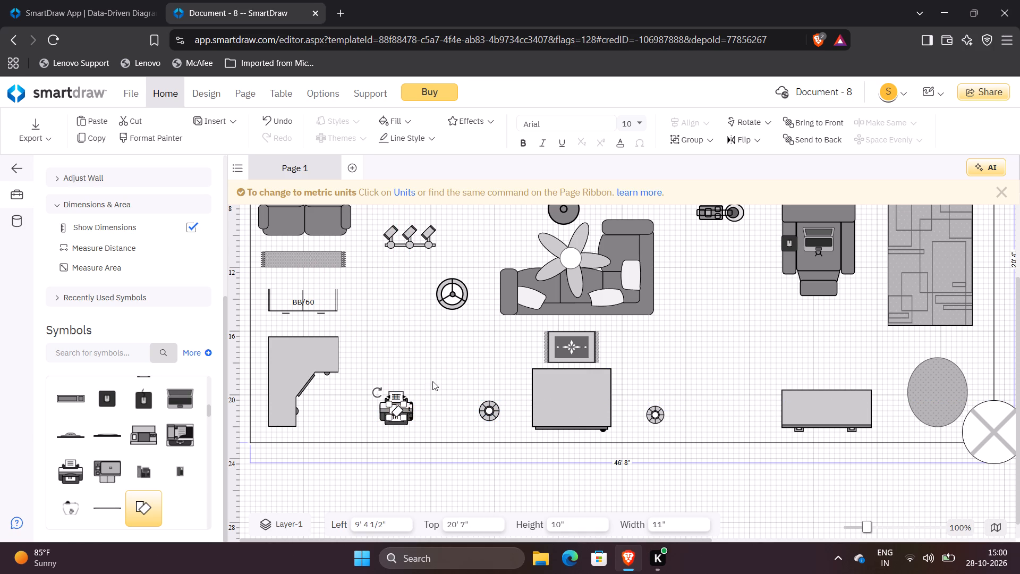
left_click(433, 381)
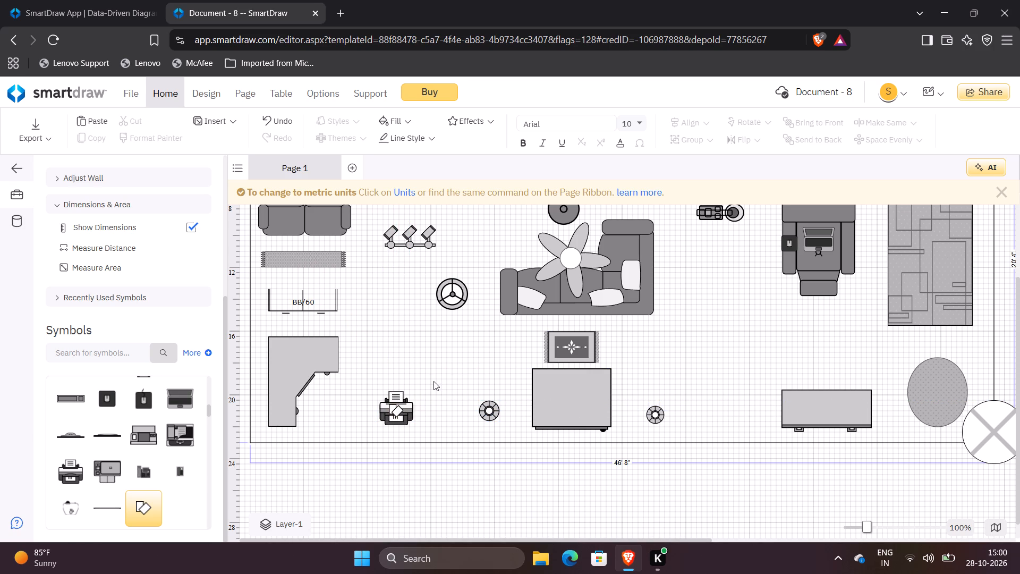
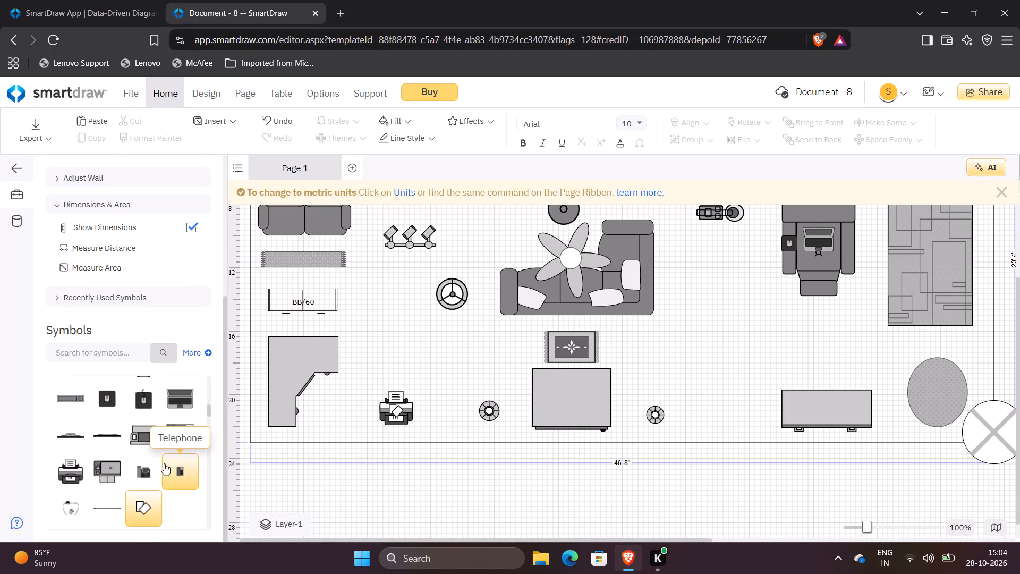
Add a Double Folding Door (48") on the bottom wall, between the large corner cabinet and the printer.
scroll(179, 469, "up", 2)
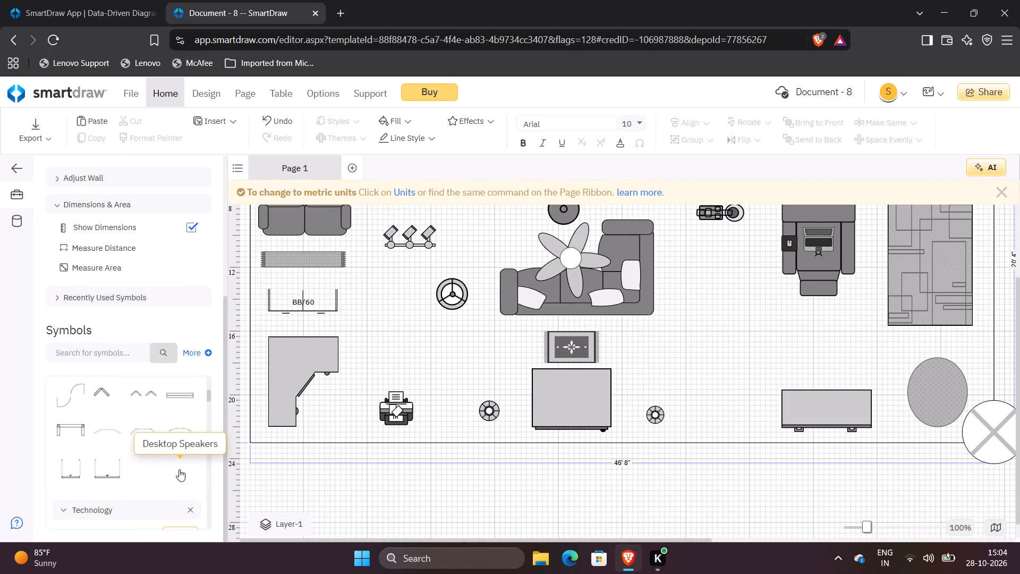
scroll(179, 469, "up", 2)
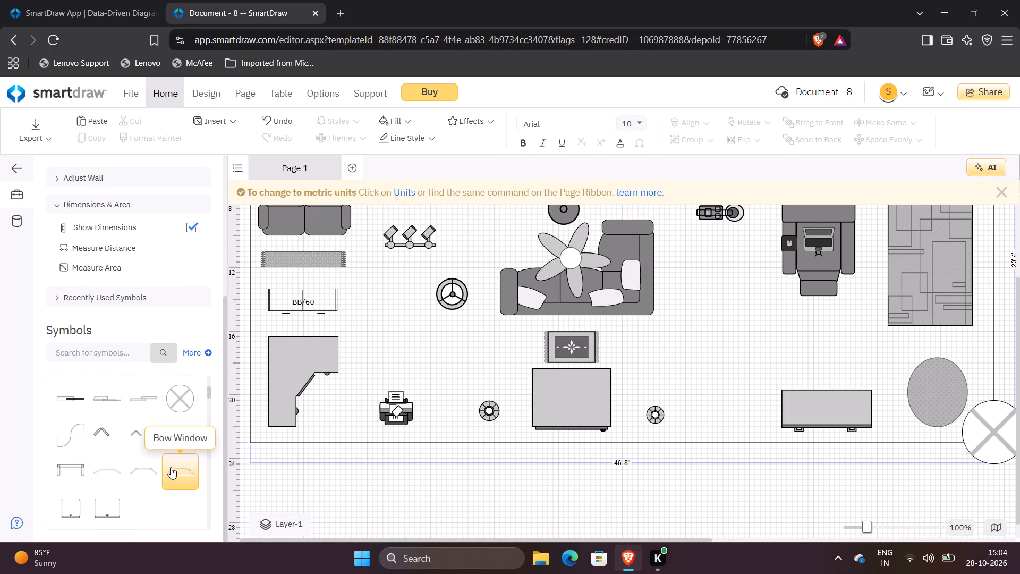
double_click(151, 427)
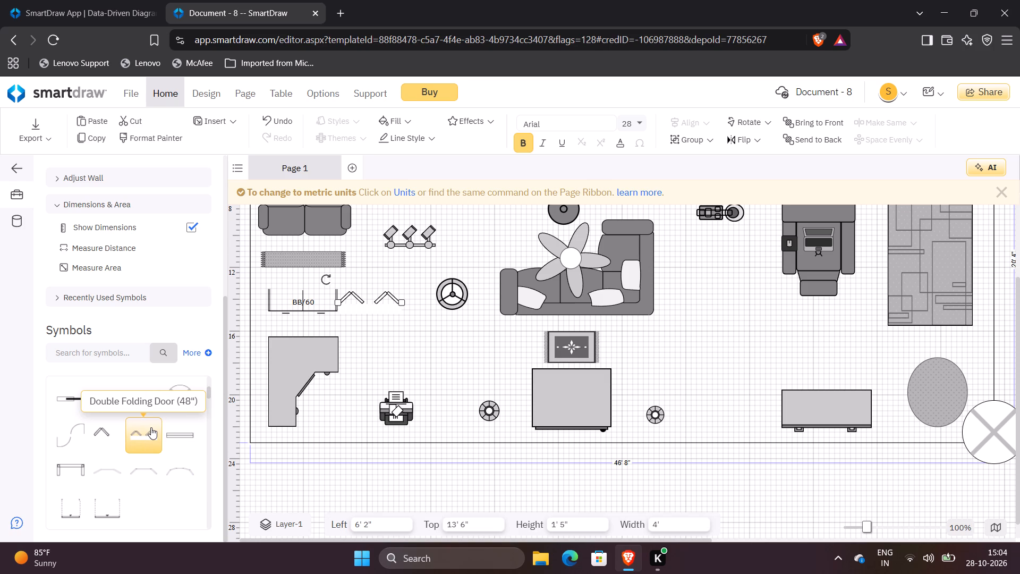
left_click_drag(370, 297, 396, 393)
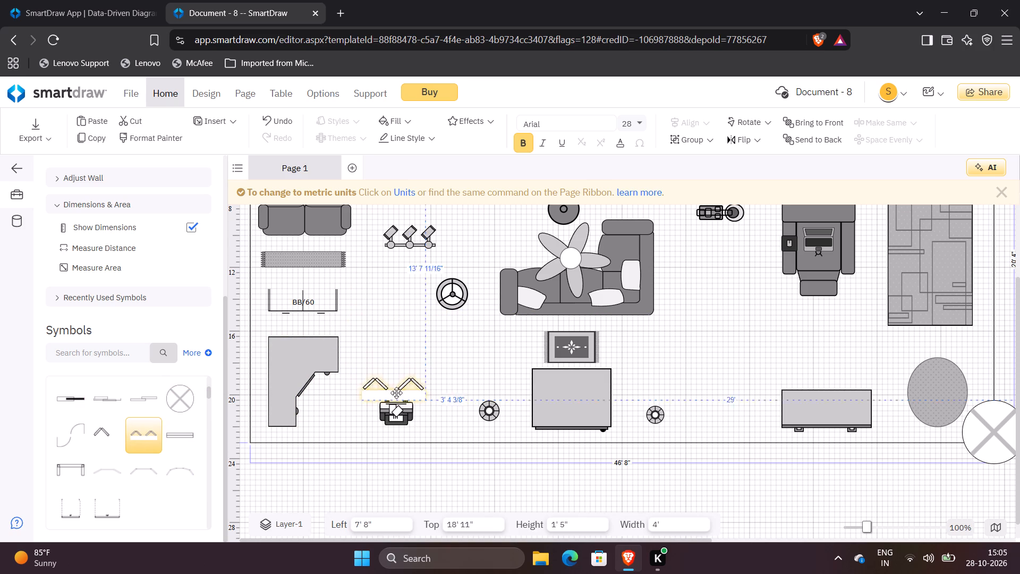
left_click_drag(396, 393, 400, 443)
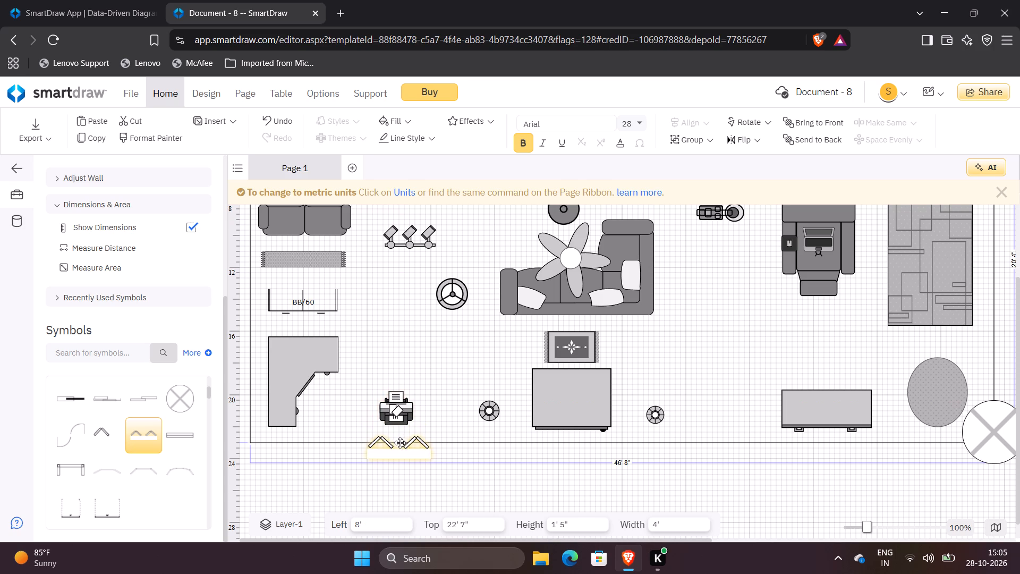
left_click_drag(400, 443, 405, 438)
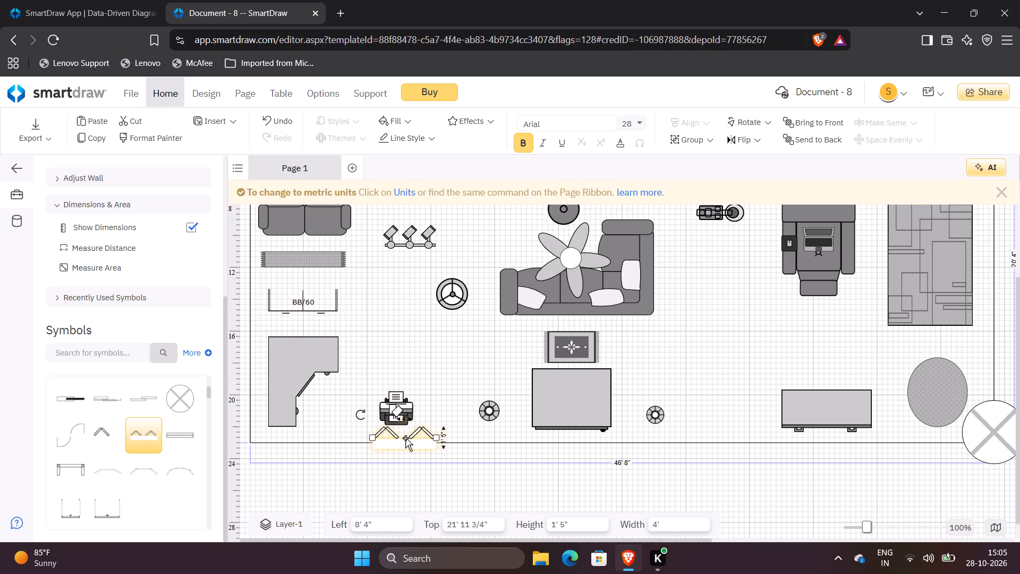
left_click_drag(405, 438, 363, 435)
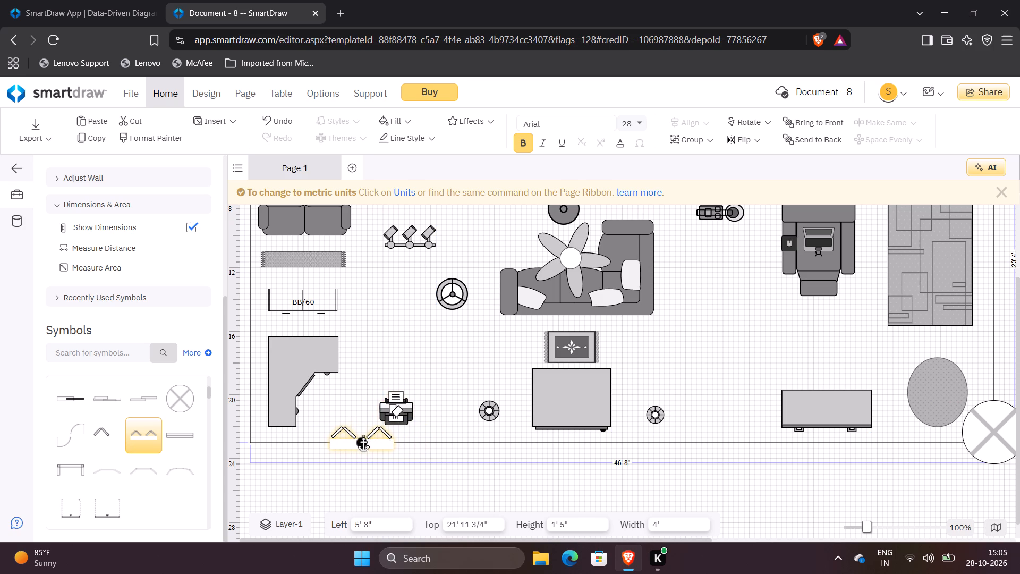
left_click_drag(363, 435, 351, 434)
left_click(379, 370)
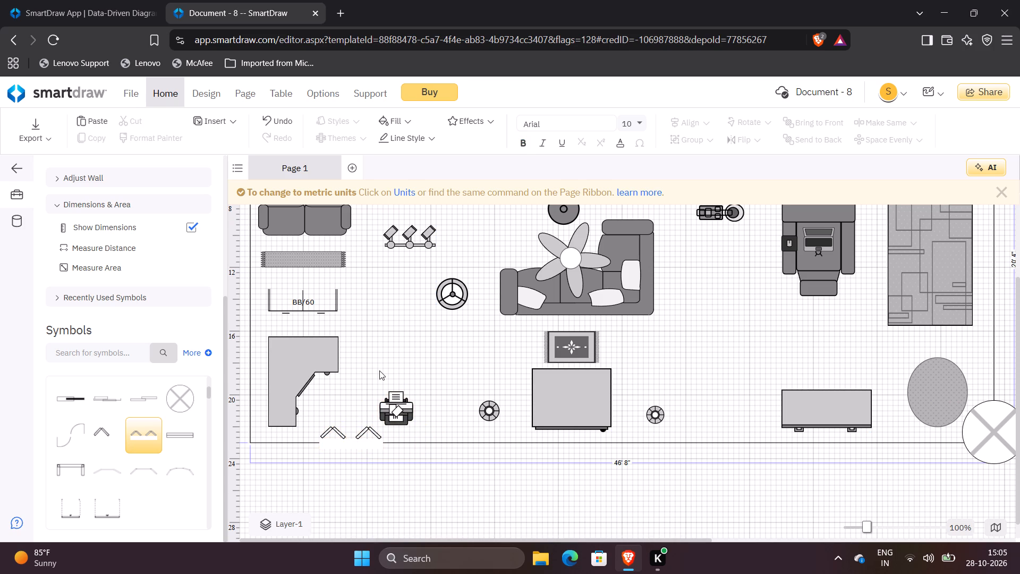
Add a Window (36") on the bottom wall near the small round lamp, about 27' 2" from left and 22' 9" from top.
double_click(180, 430)
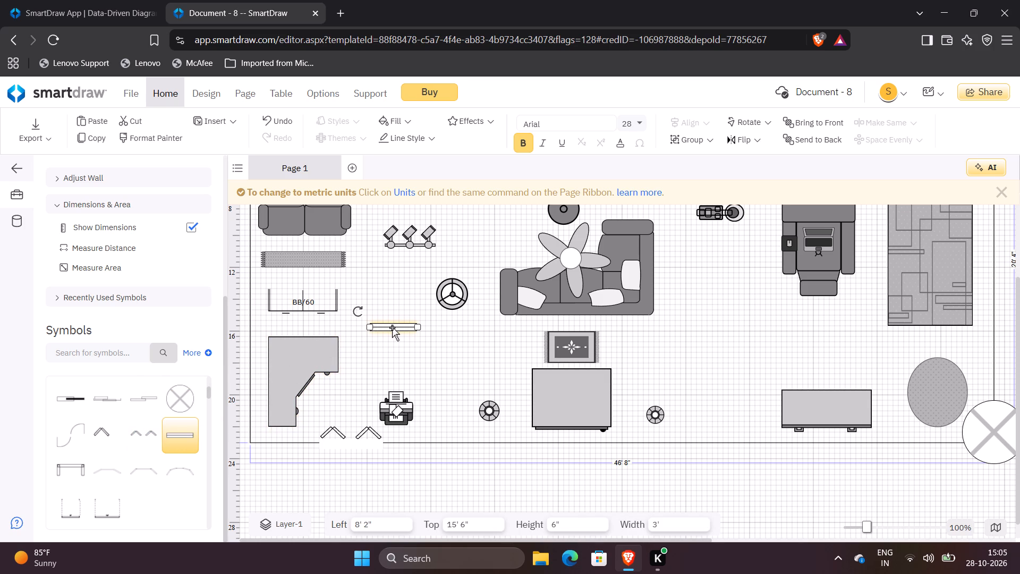
left_click_drag(392, 327, 589, 429)
left_click_drag(589, 429, 698, 442)
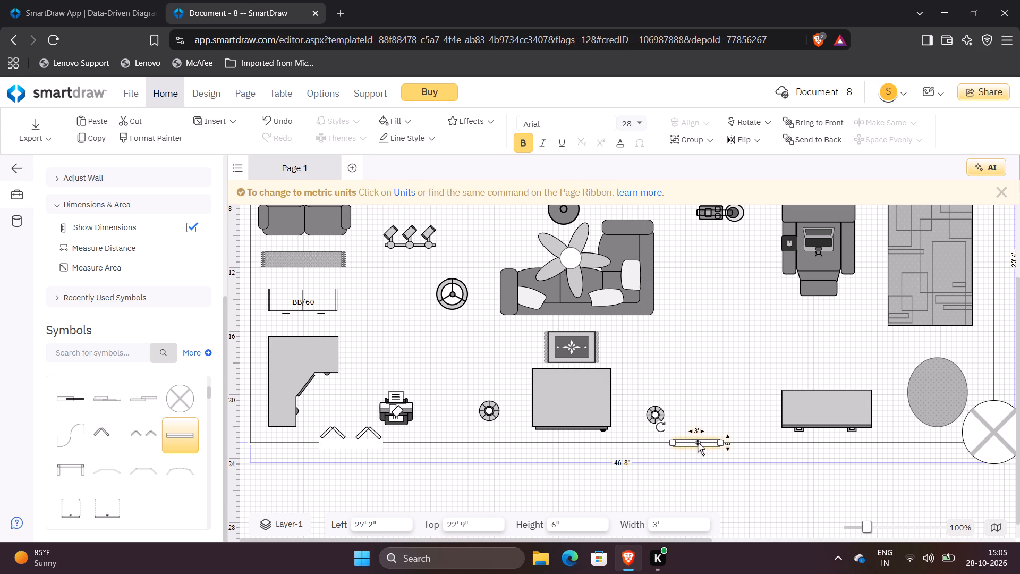
left_click(705, 379)
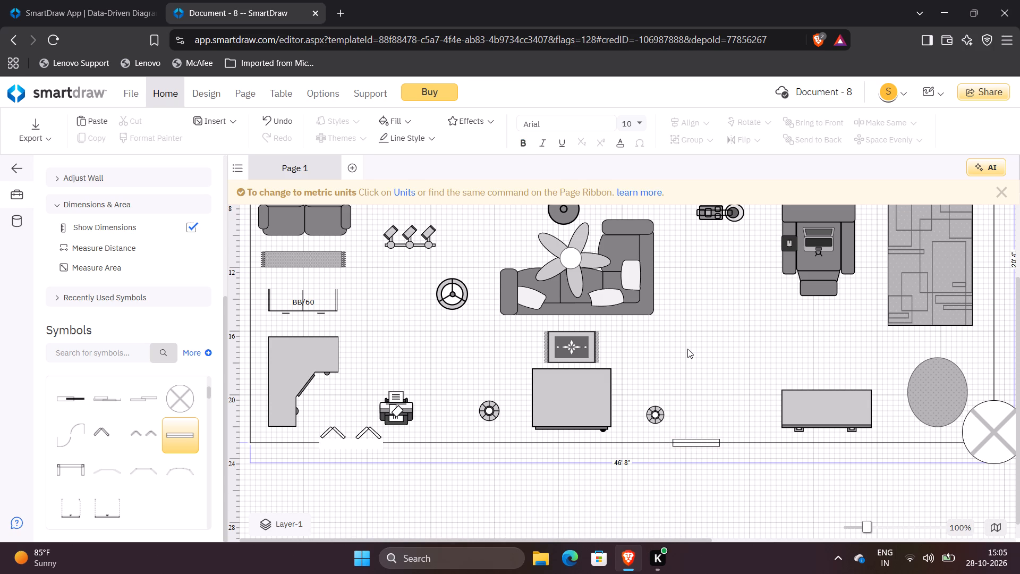
Look through the Doors & Windows, Technology, and Couches & Sofas symbols and review the room layout for further additions.
scroll(687, 349, "up", 3)
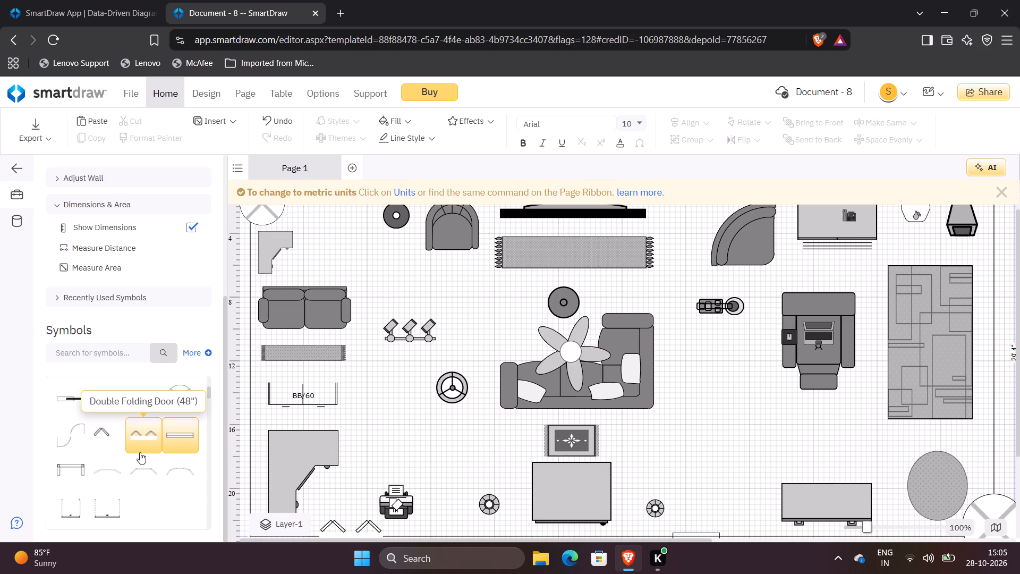
scroll(140, 452, "up", 1)
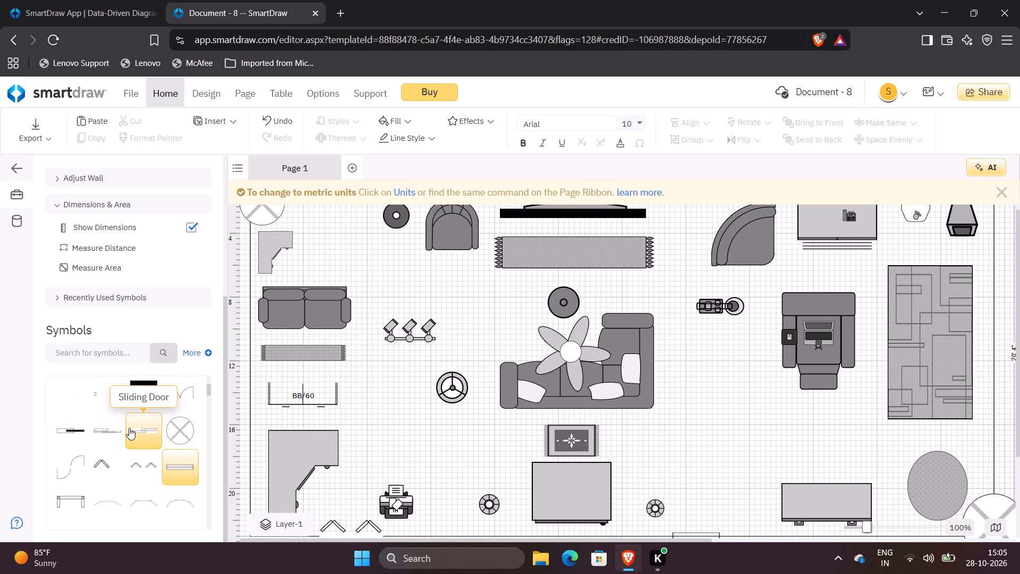
scroll(115, 430, "up", 1)
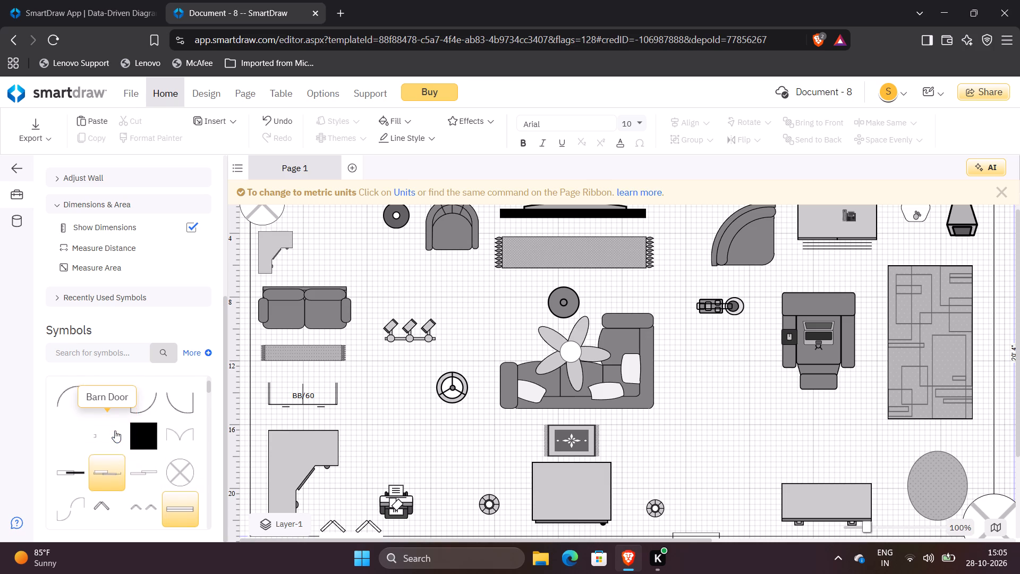
scroll(115, 430, "up", 1)
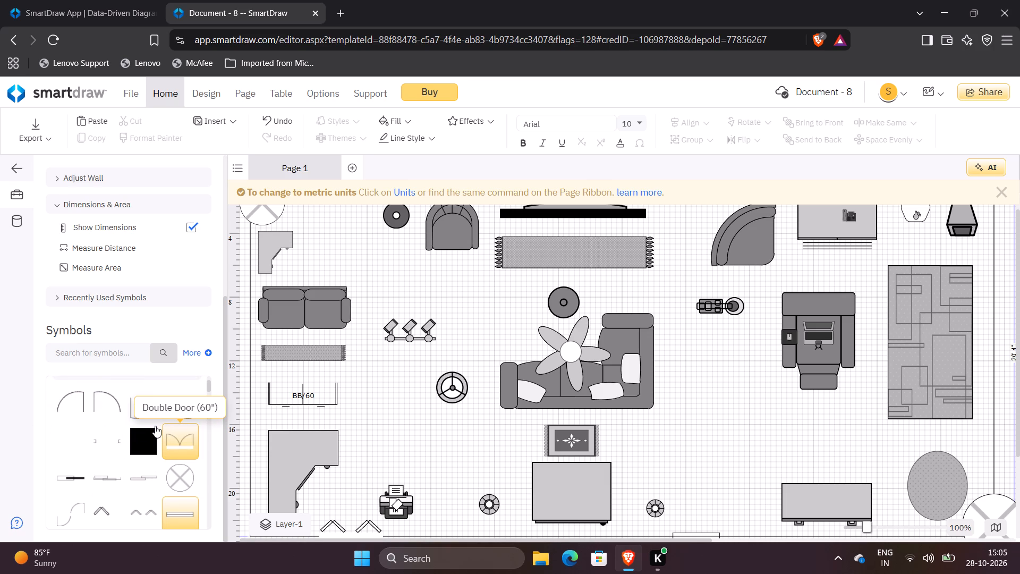
scroll(155, 426, "up", 2)
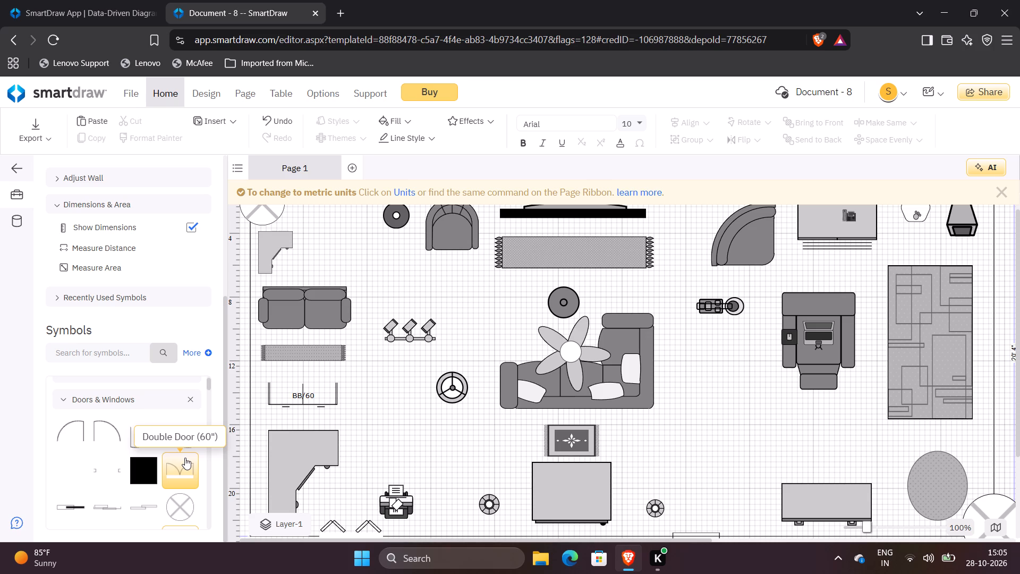
scroll(106, 471, "up", 1)
scroll(106, 471, "down", 1)
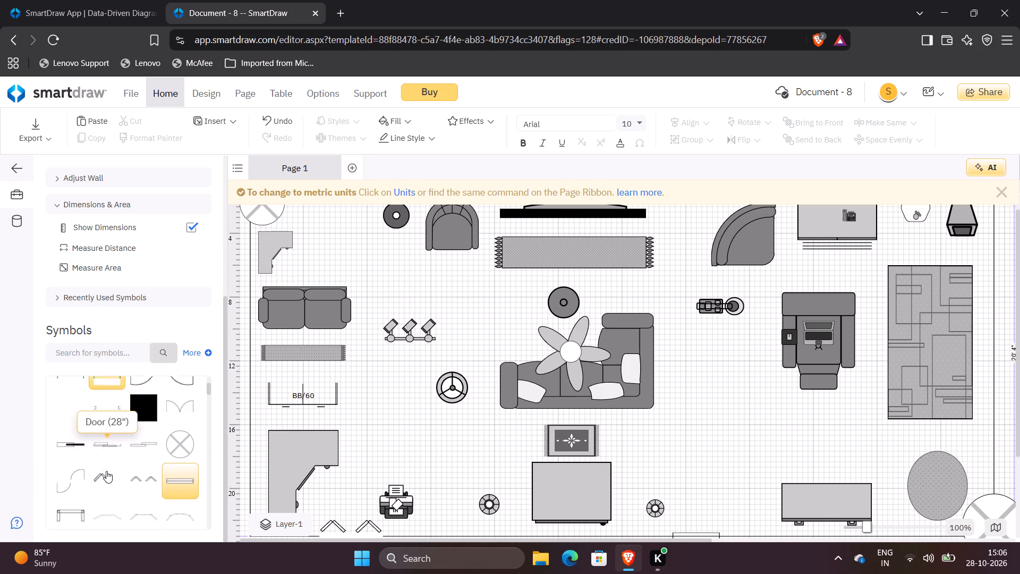
scroll(106, 471, "down", 3)
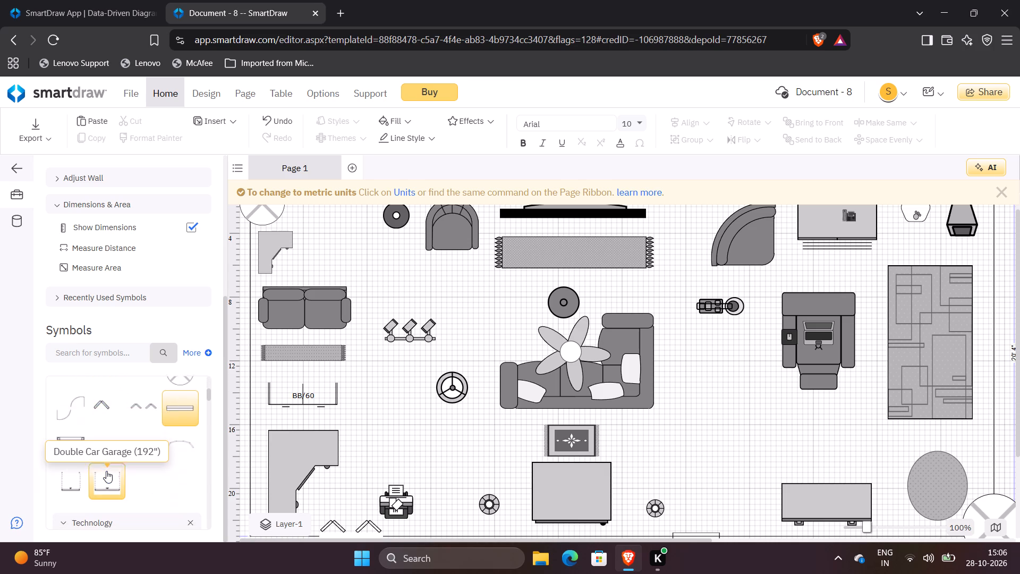
scroll(106, 471, "down", 4)
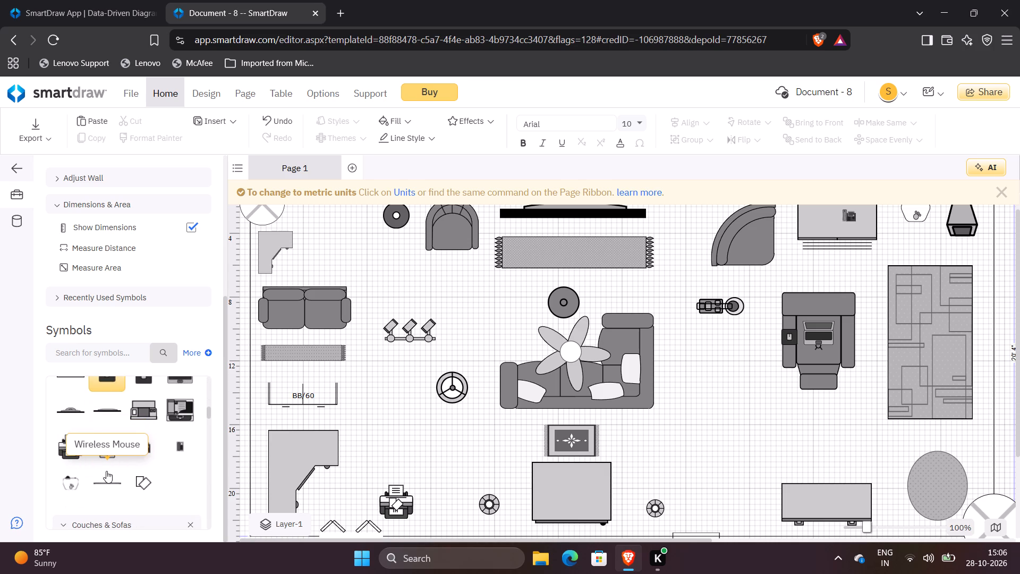
scroll(106, 471, "down", 1)
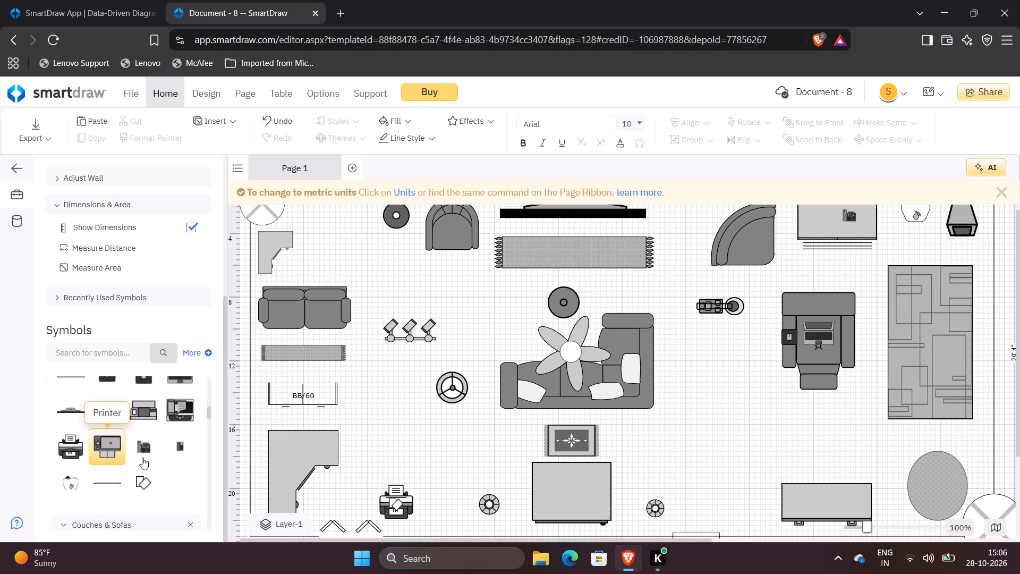
scroll(149, 448, "down", 1)
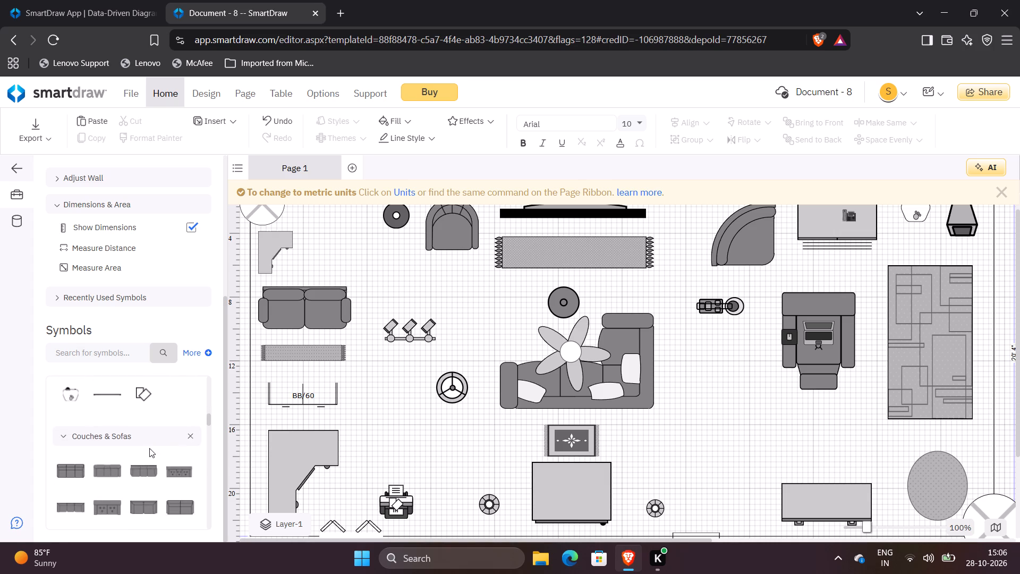
scroll(149, 448, "down", 3)
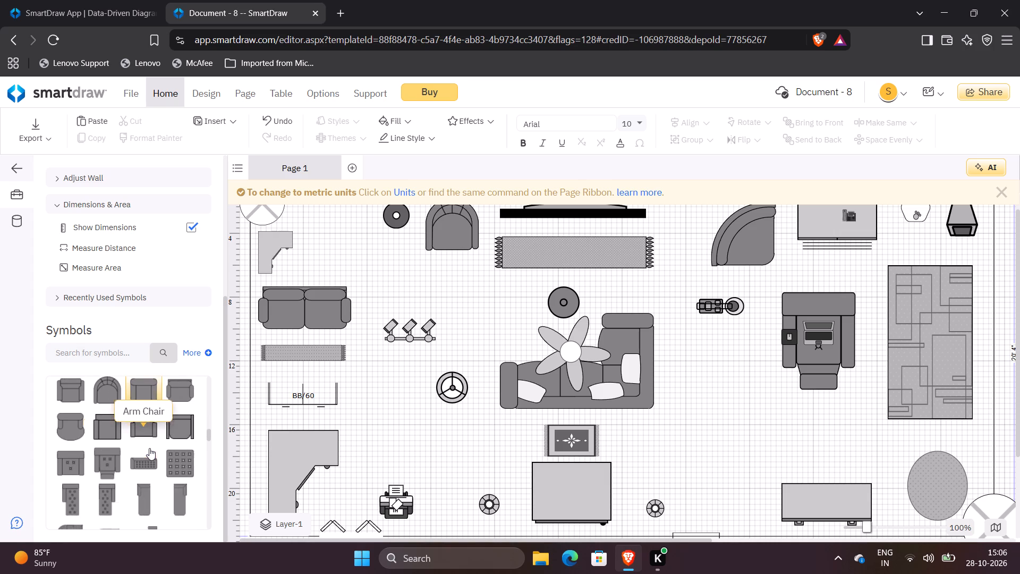
scroll(149, 448, "down", 2)
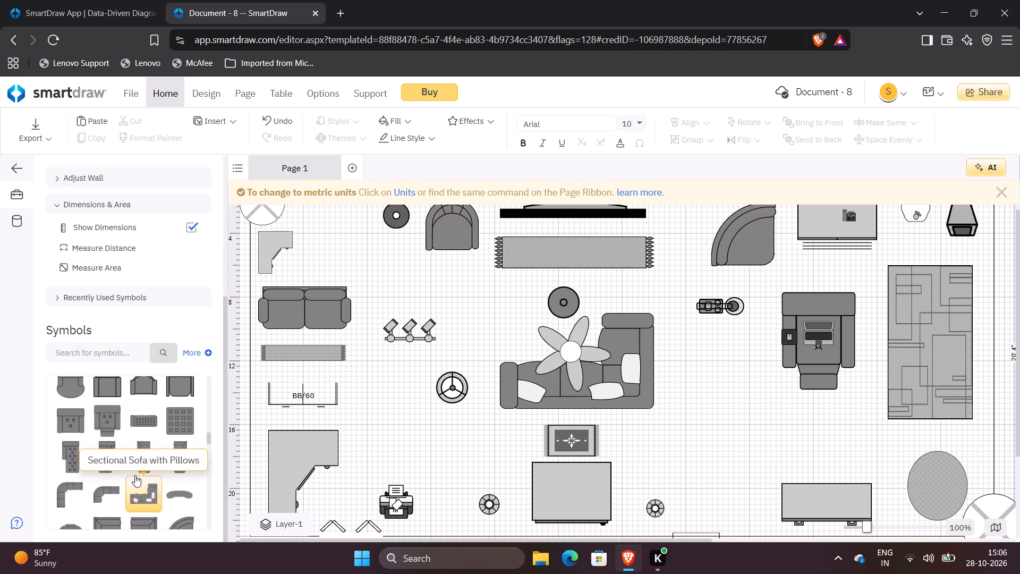
scroll(443, 413, "down", 1)
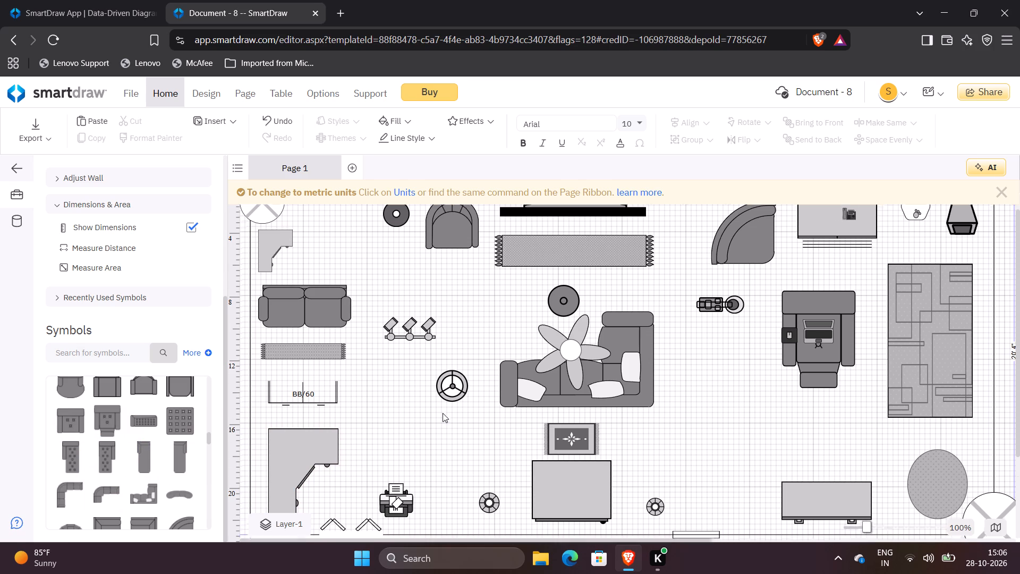
scroll(443, 413, "down", 2)
scroll(443, 413, "up", 2)
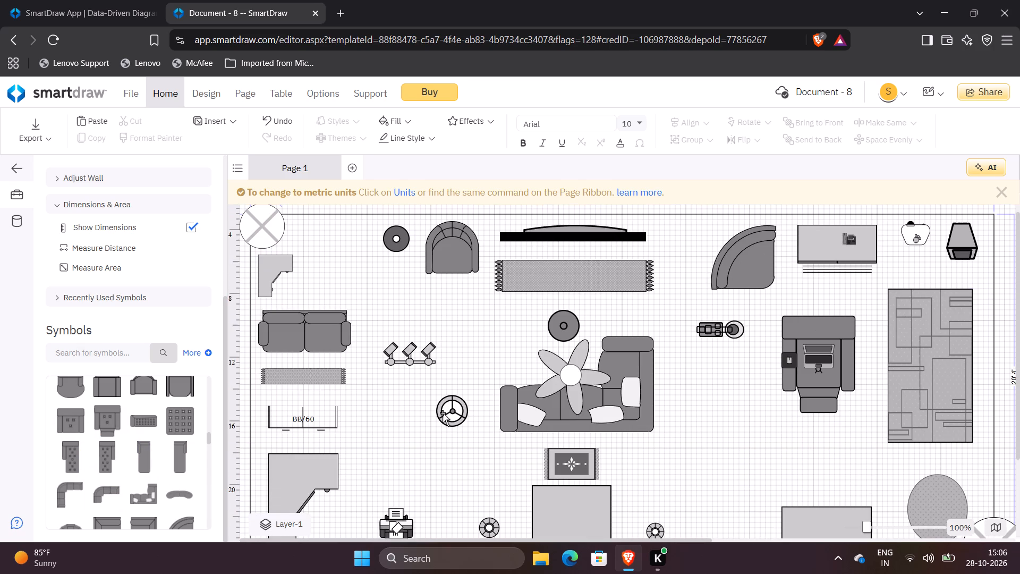
scroll(443, 413, "up", 2)
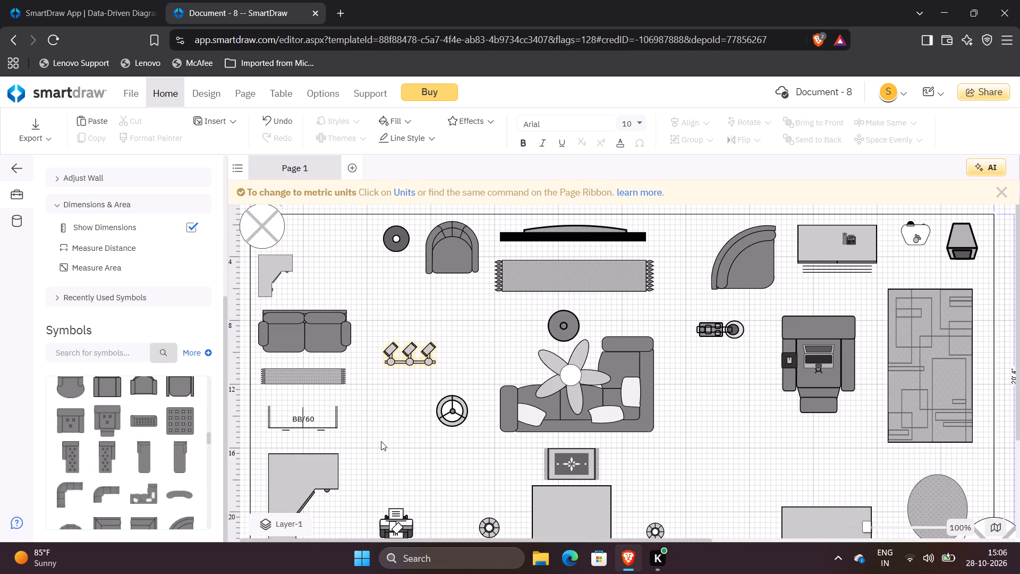
scroll(381, 441, "down", 1)
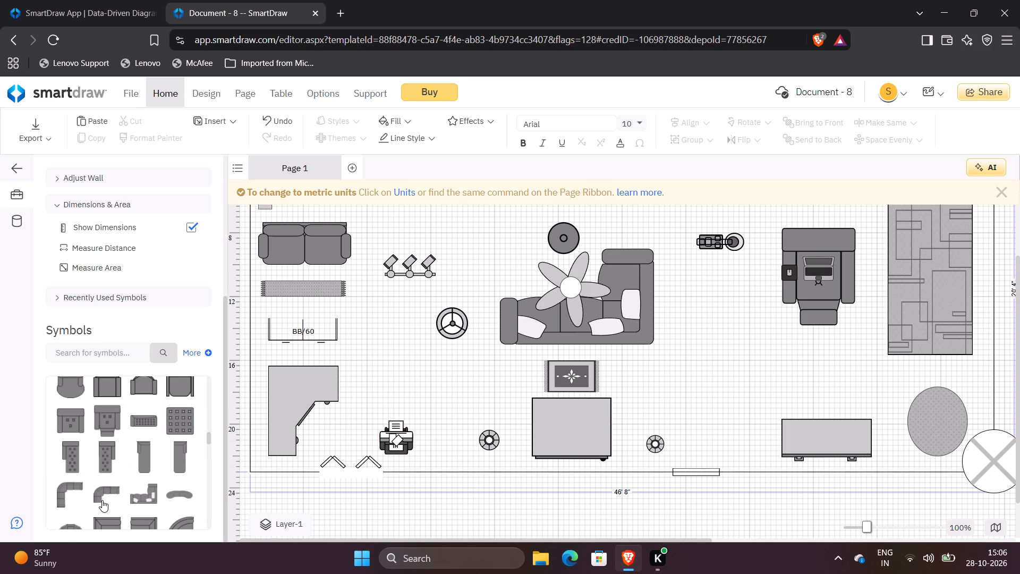
Add a curved Sectional Sofa, shrink it to about 5' 4" by 2', and place it about 27' 8" from left and 18' 8" from top.
scroll(102, 500, "down", 1)
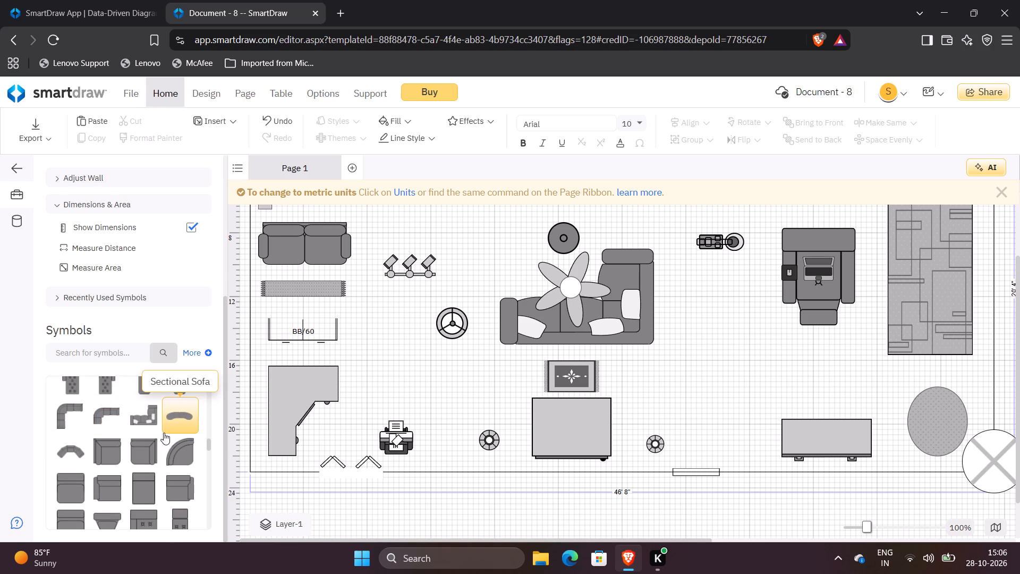
double_click(183, 414)
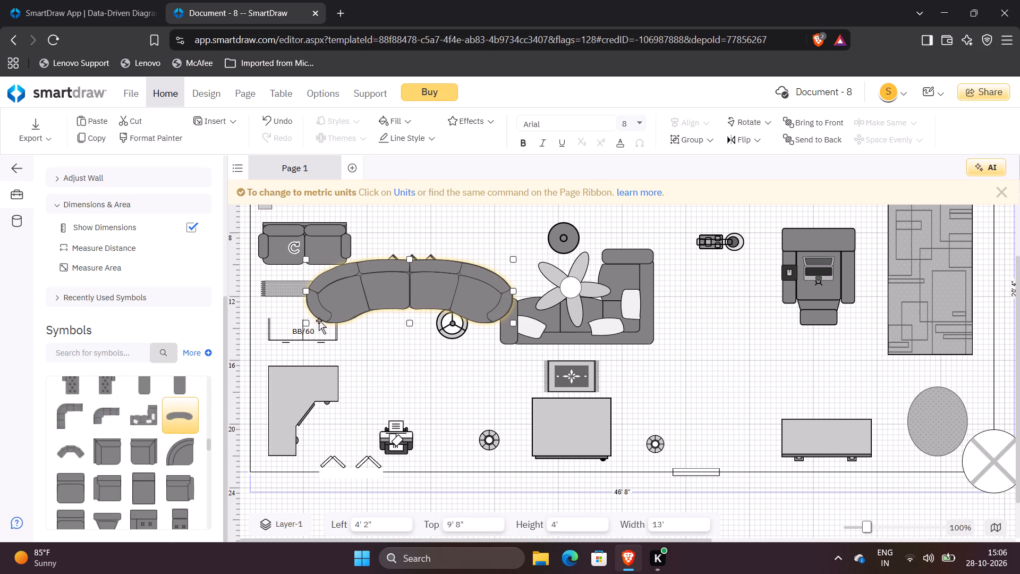
left_click_drag(395, 303, 407, 390)
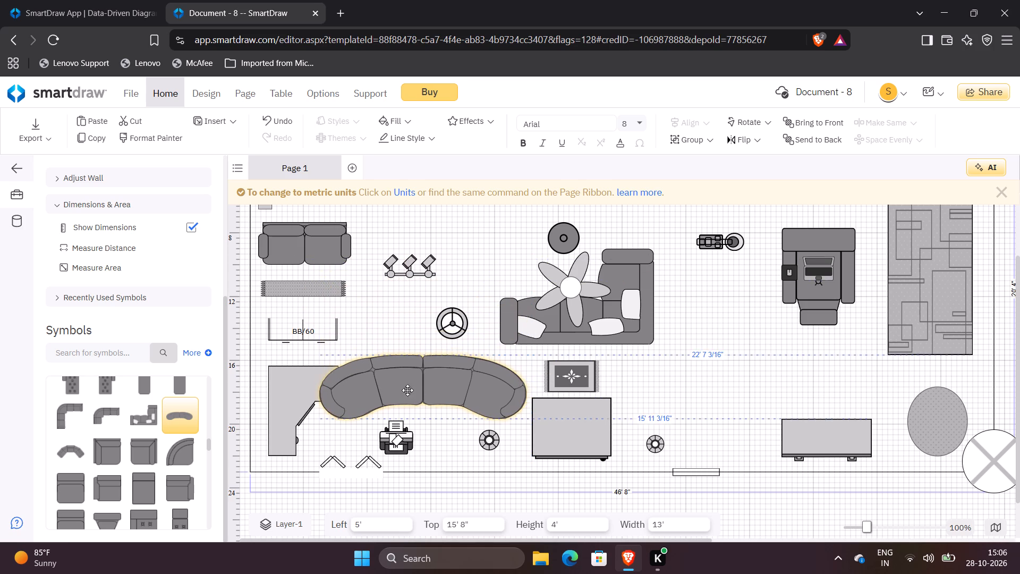
left_click_drag(407, 390, 405, 375)
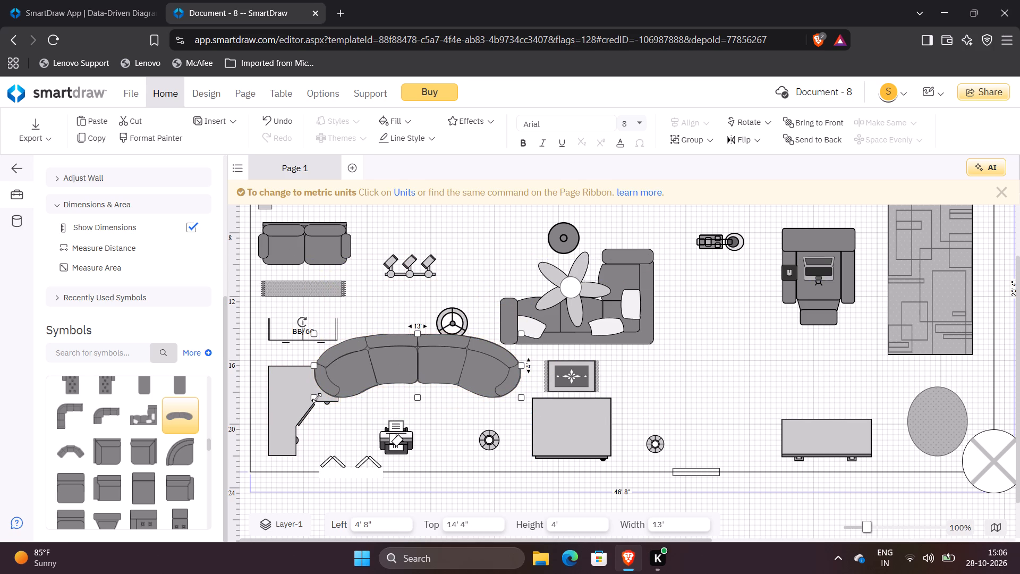
left_click_drag(317, 398, 444, 372)
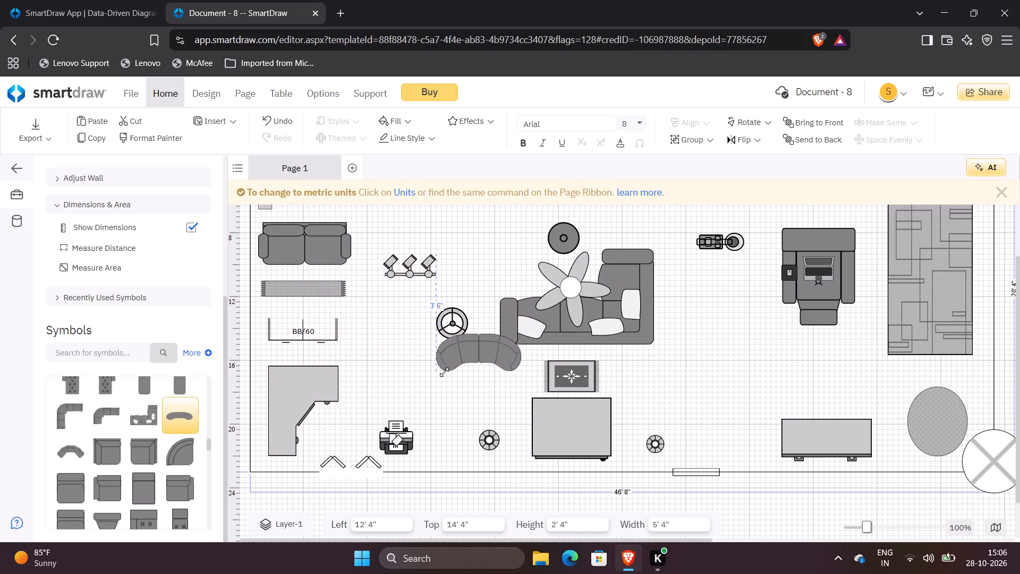
left_click_drag(444, 372, 435, 364)
left_click_drag(480, 348, 675, 347)
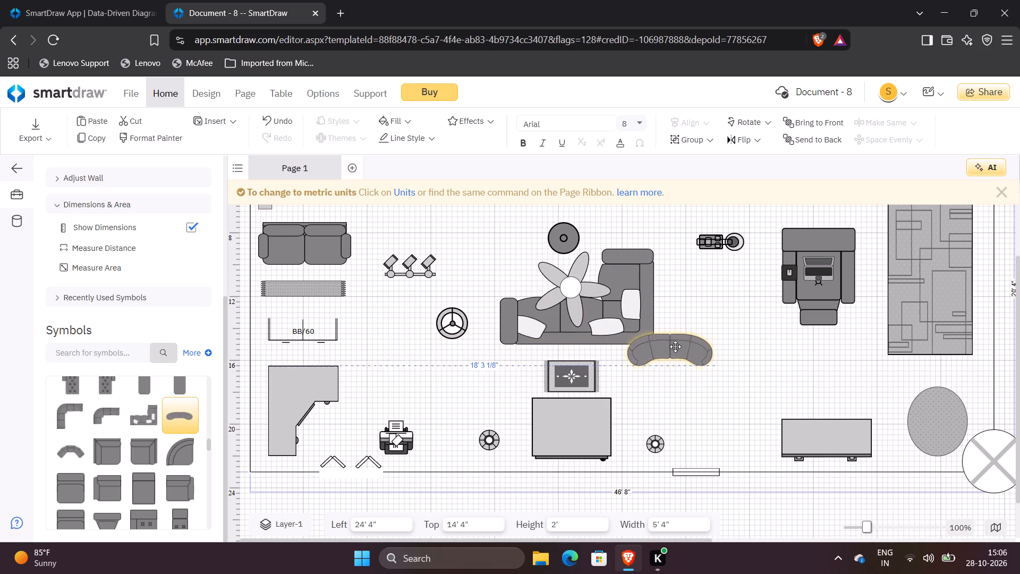
left_click_drag(675, 347, 714, 352)
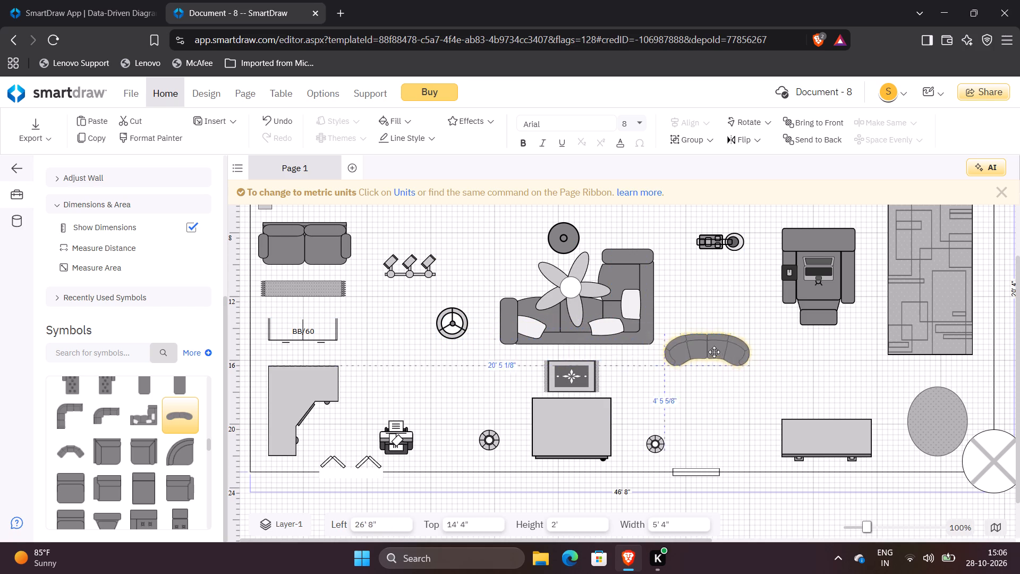
left_click_drag(714, 352, 725, 418)
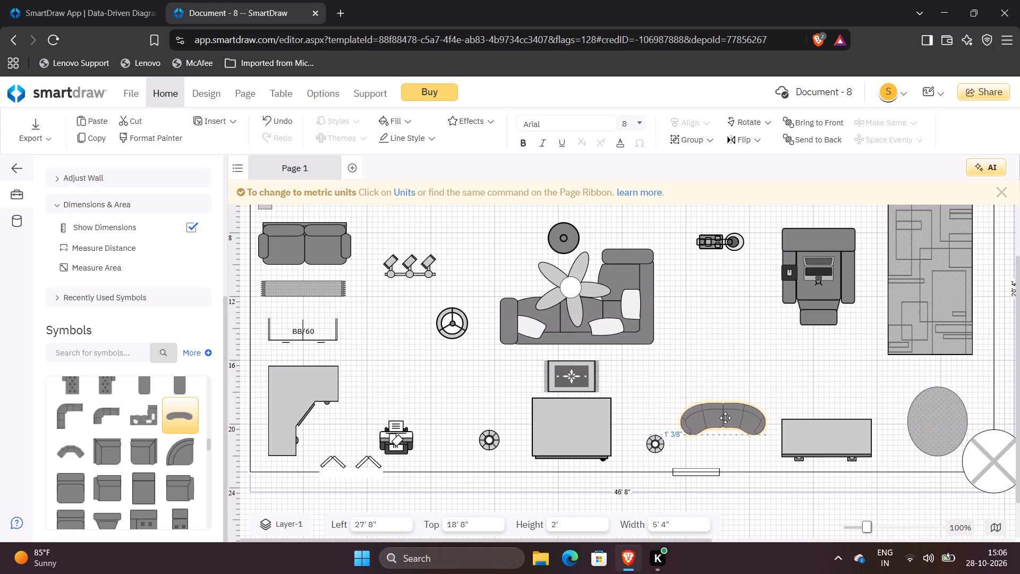
Move the curved Sectional Sofa just below the desk lamp, about 27' 6" from left and 10' from top.
left_click_drag(725, 418, 791, 347)
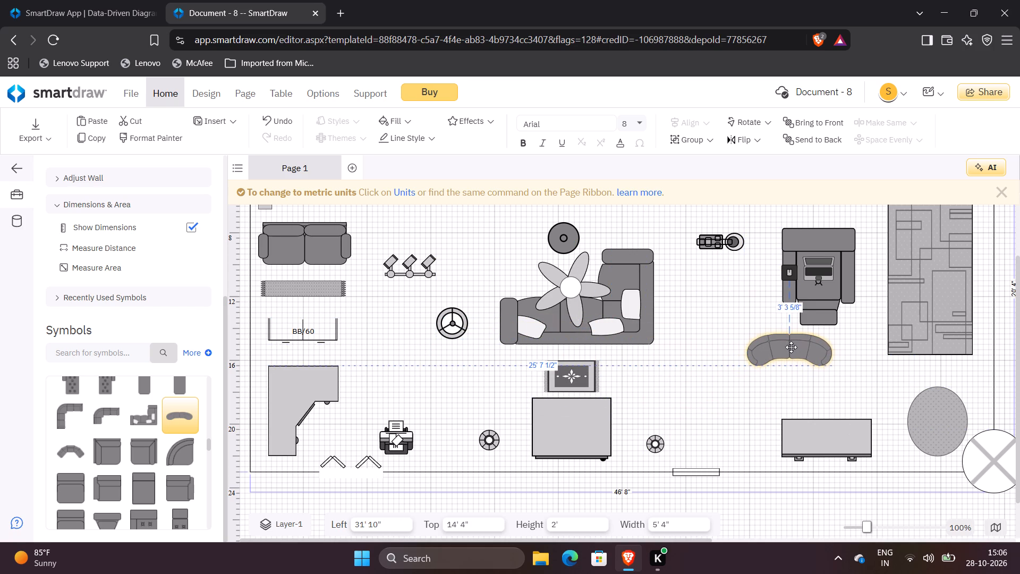
left_click_drag(791, 347, 720, 283)
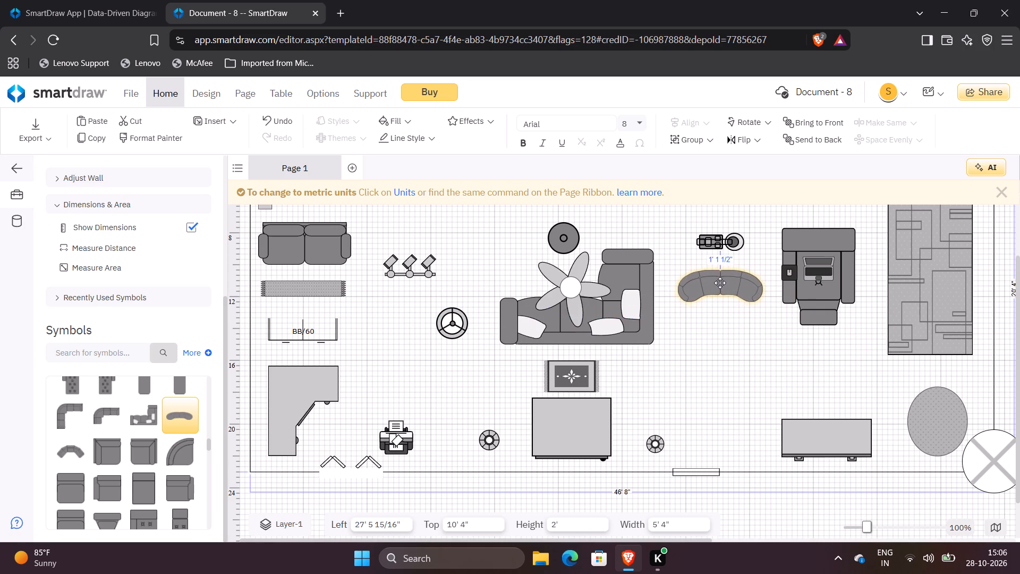
left_click_drag(720, 283, 720, 281)
left_click(702, 344)
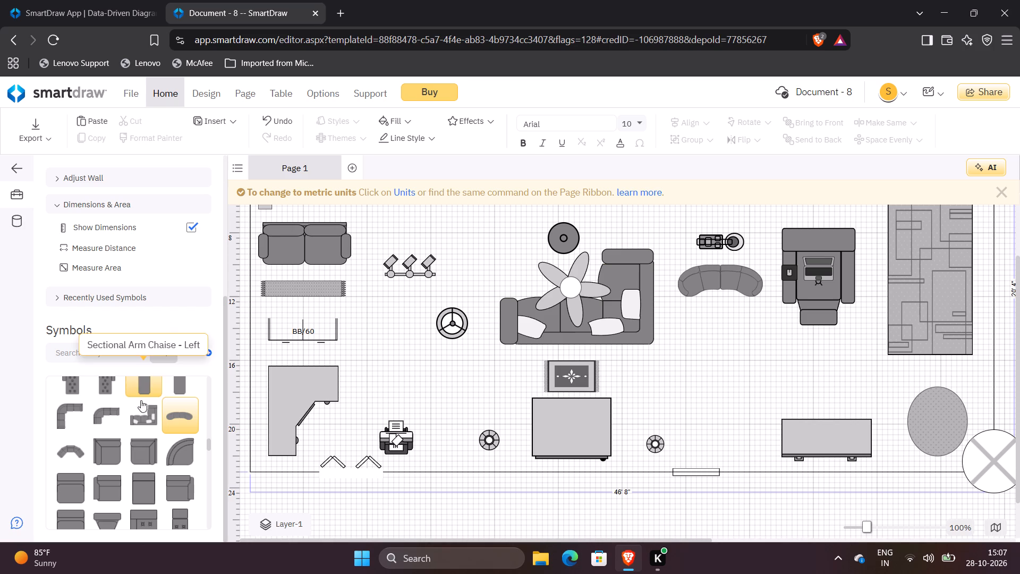
Look through the Couches & Sofas, Lighting, Rugs, cabinet and Technology symbols for further items to add.
scroll(129, 436, "up", 3)
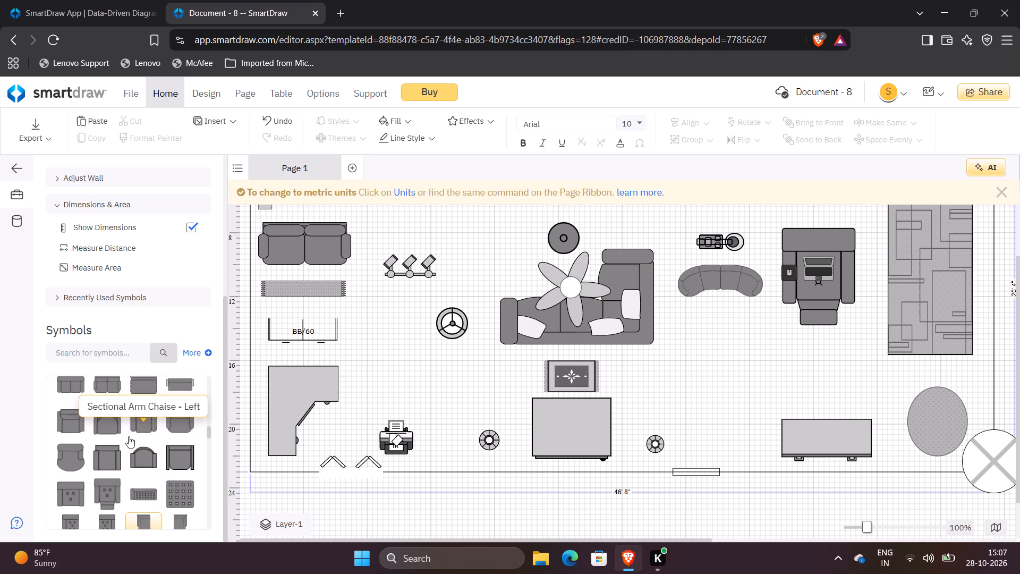
scroll(129, 436, "up", 2)
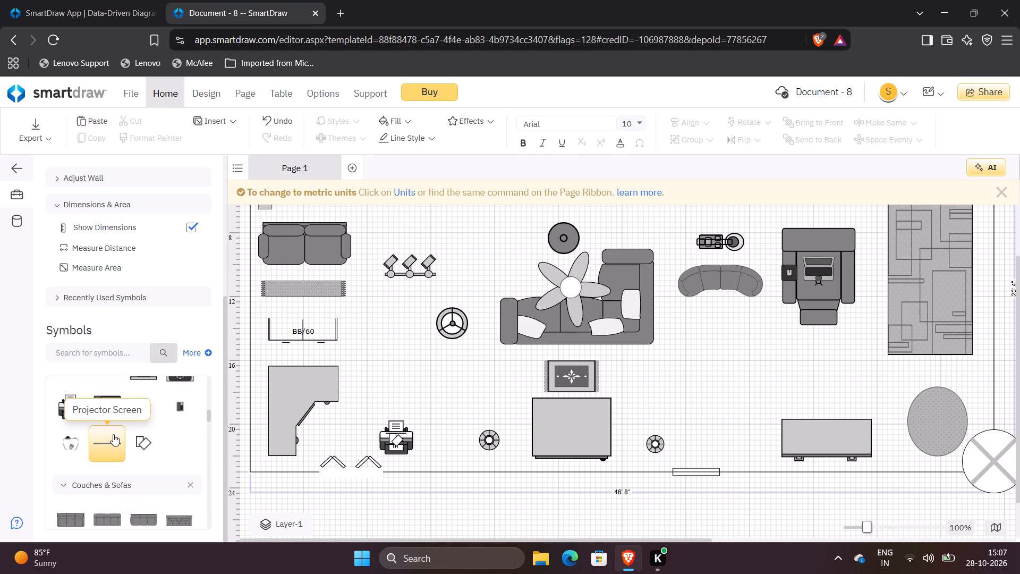
scroll(113, 434, "down", 3)
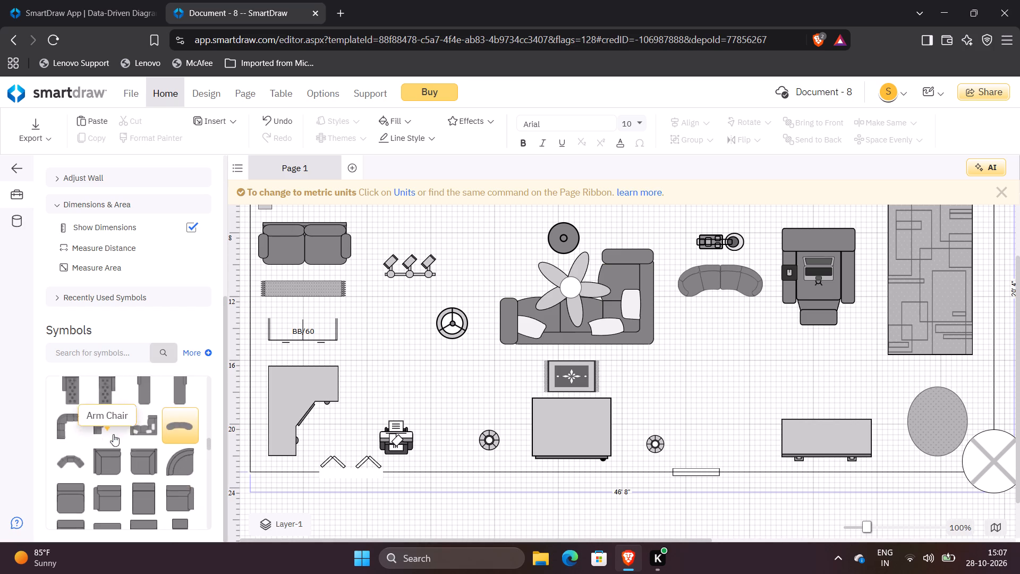
scroll(113, 434, "down", 3)
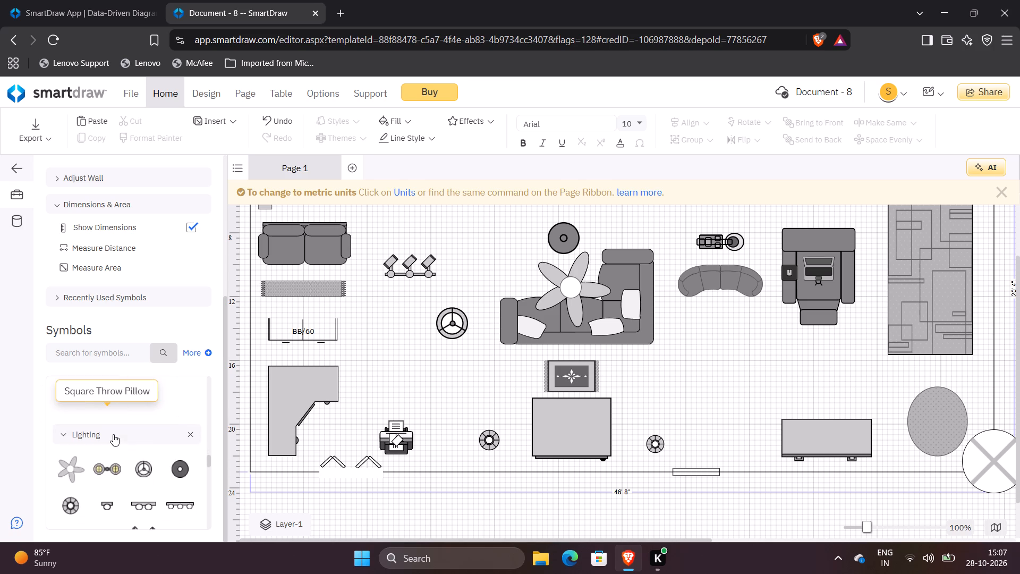
scroll(113, 434, "down", 2)
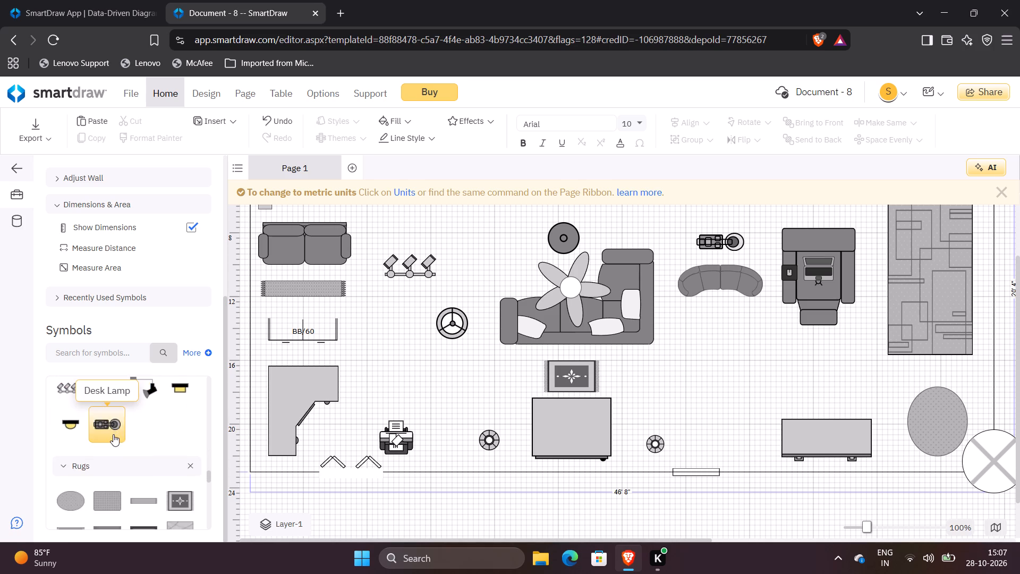
scroll(113, 434, "down", 1)
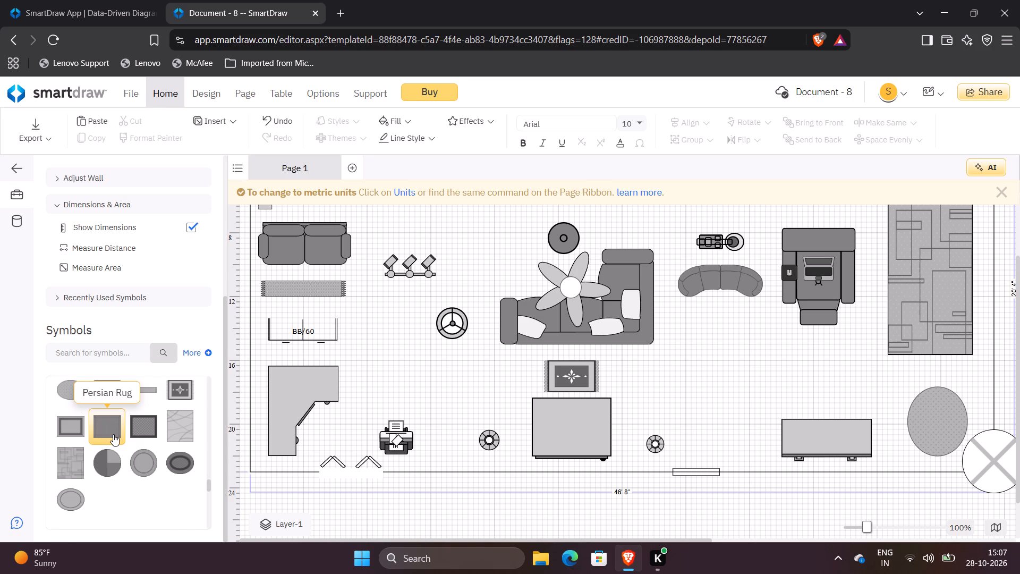
scroll(113, 434, "down", 7)
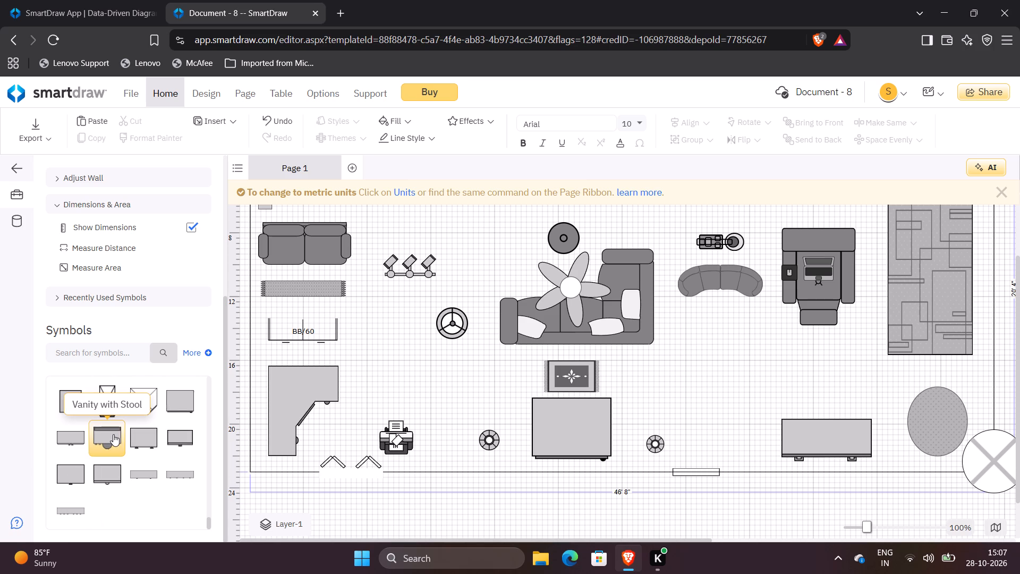
scroll(113, 434, "up", 5)
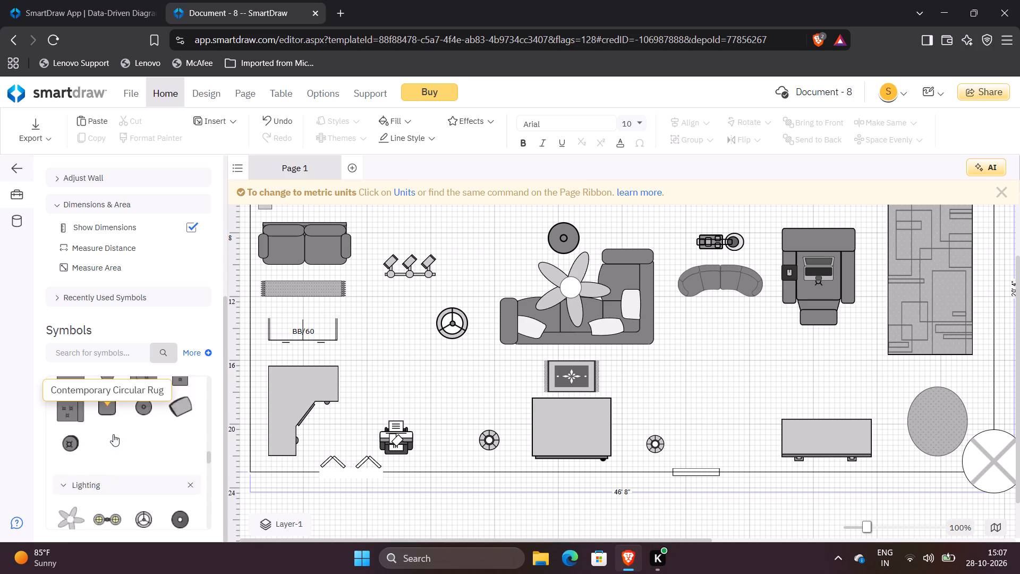
scroll(113, 434, "up", 4)
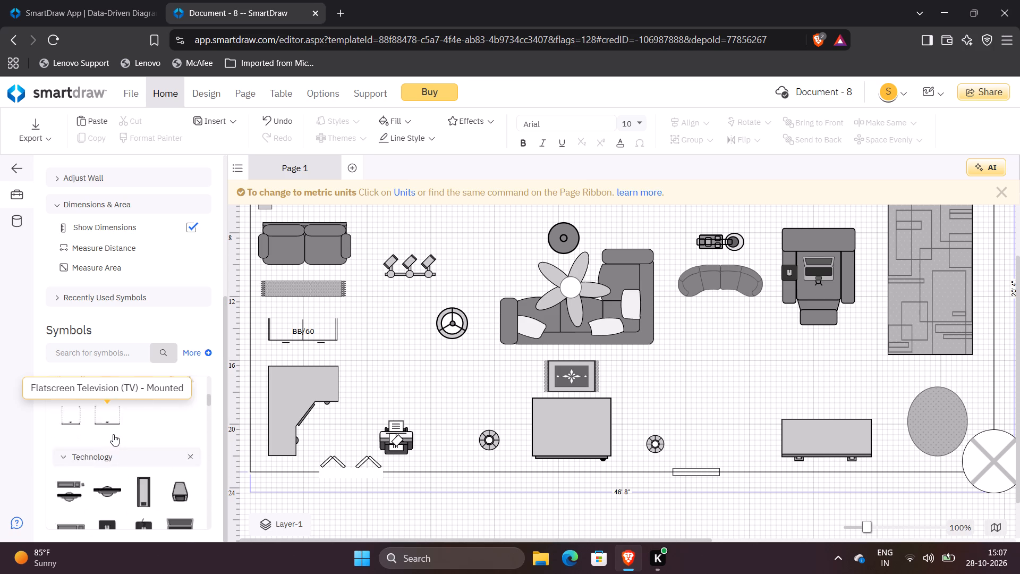
Add a Bay Window (45 Degree) below the round steering-wheel-shaped light, about 7' from left and 15' from top.
scroll(113, 434, "down", 1)
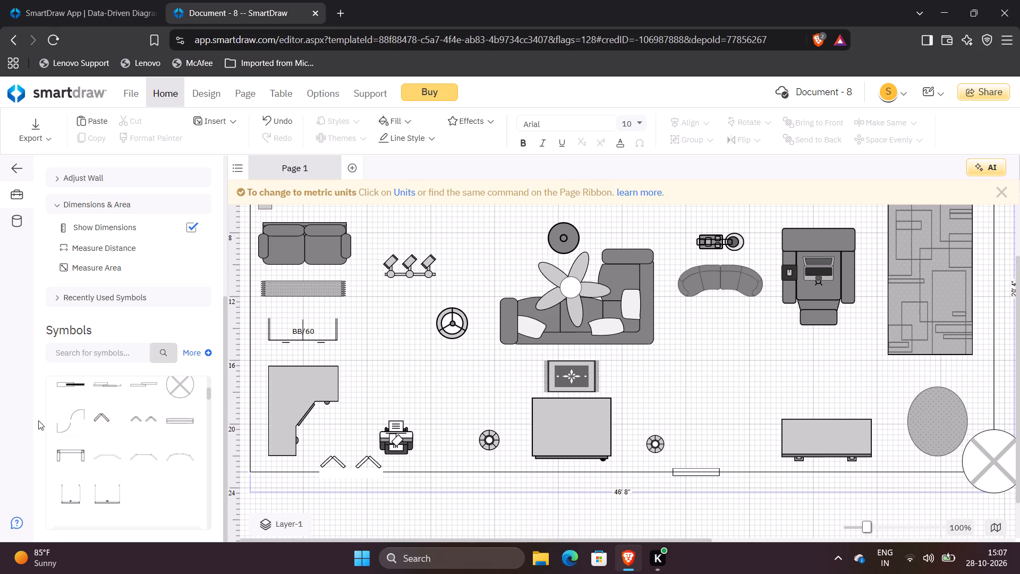
scroll(66, 415, "up", 1)
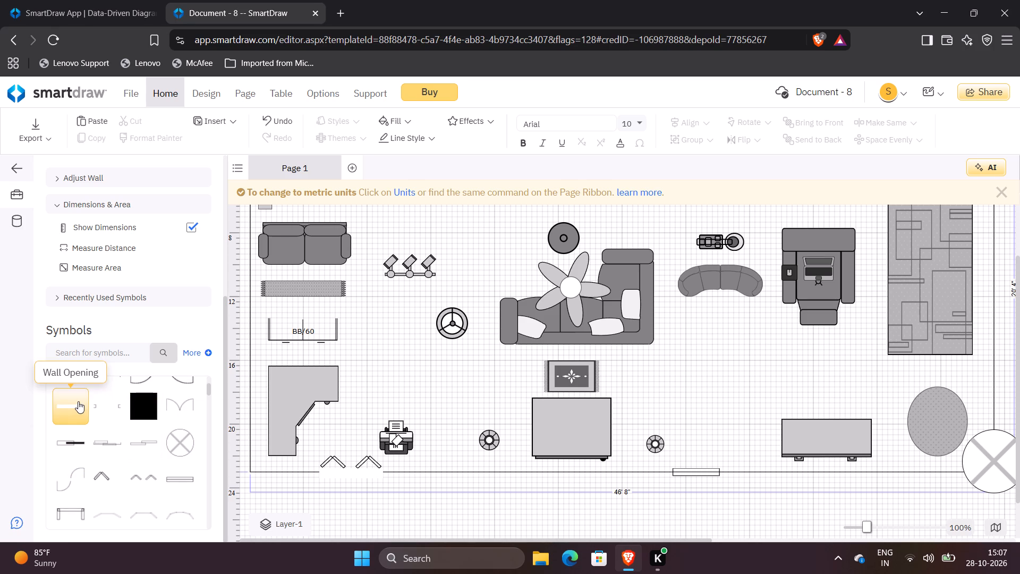
scroll(105, 459, "down", 1)
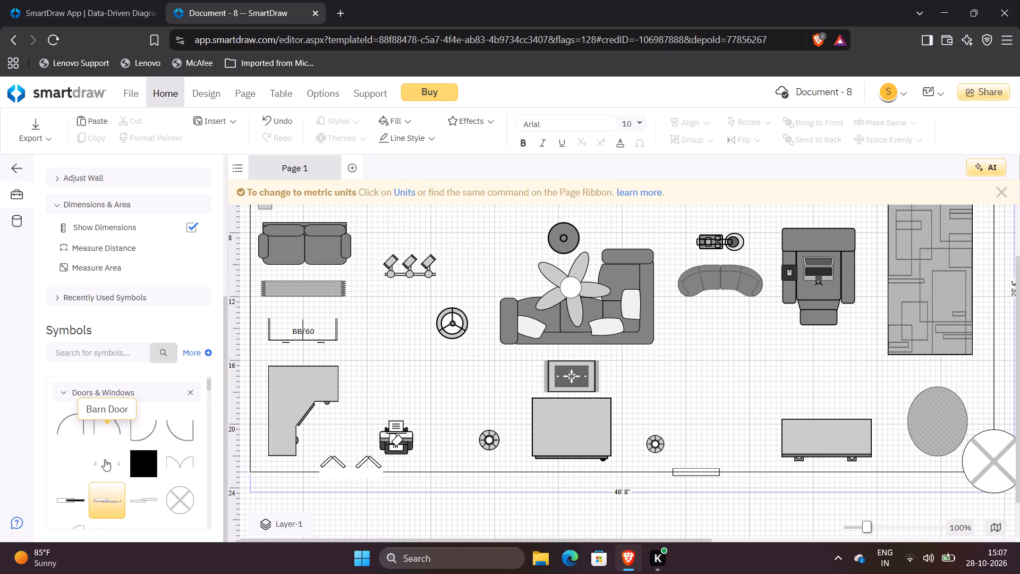
scroll(105, 459, "down", 1)
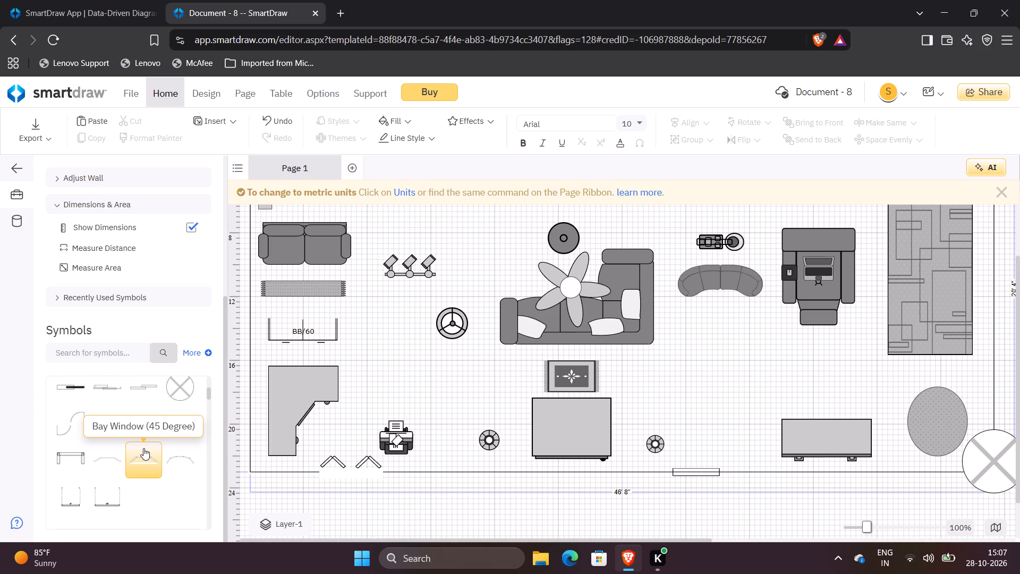
double_click(143, 448)
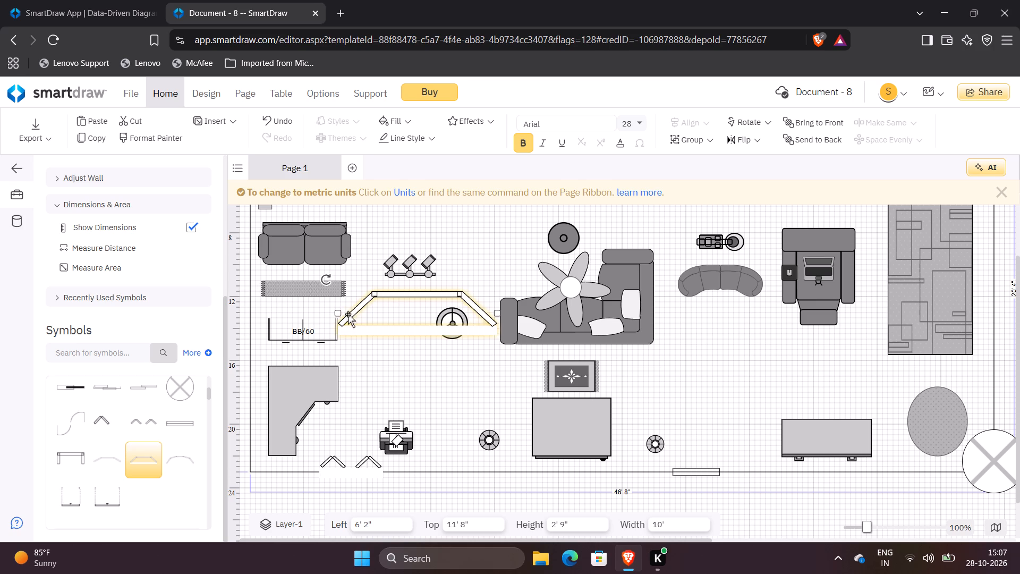
left_click_drag(388, 332, 392, 380)
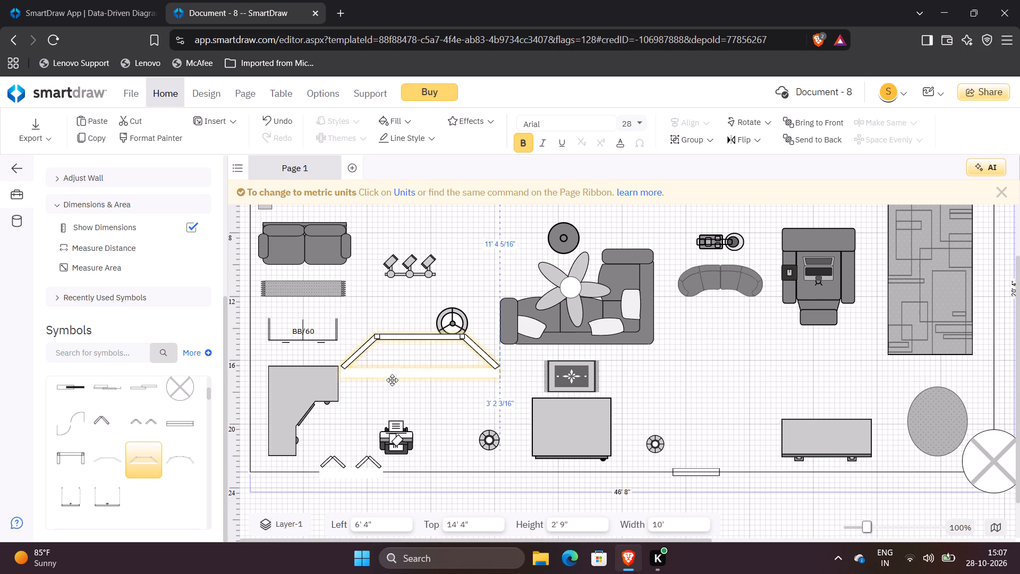
left_click_drag(392, 380, 401, 385)
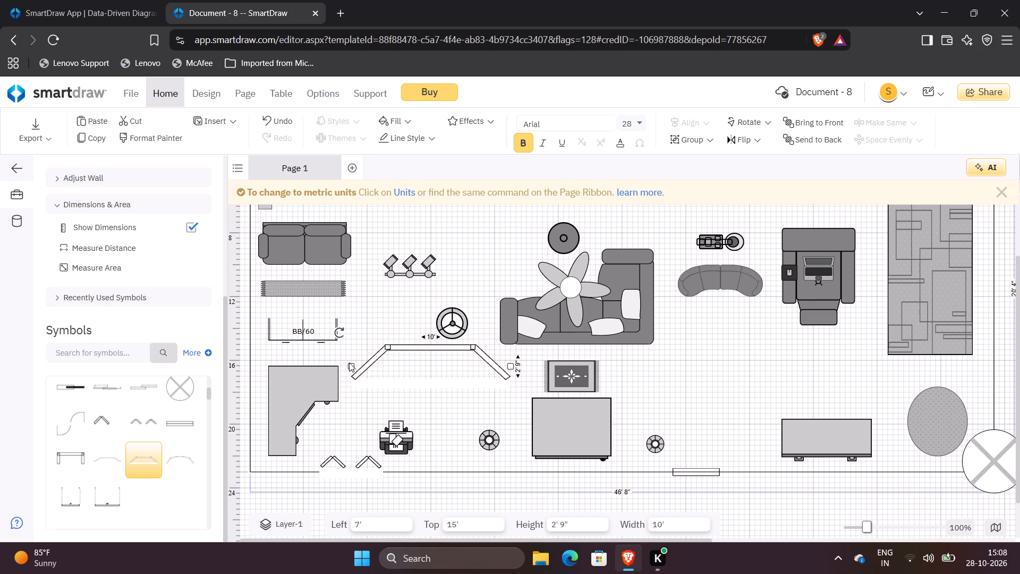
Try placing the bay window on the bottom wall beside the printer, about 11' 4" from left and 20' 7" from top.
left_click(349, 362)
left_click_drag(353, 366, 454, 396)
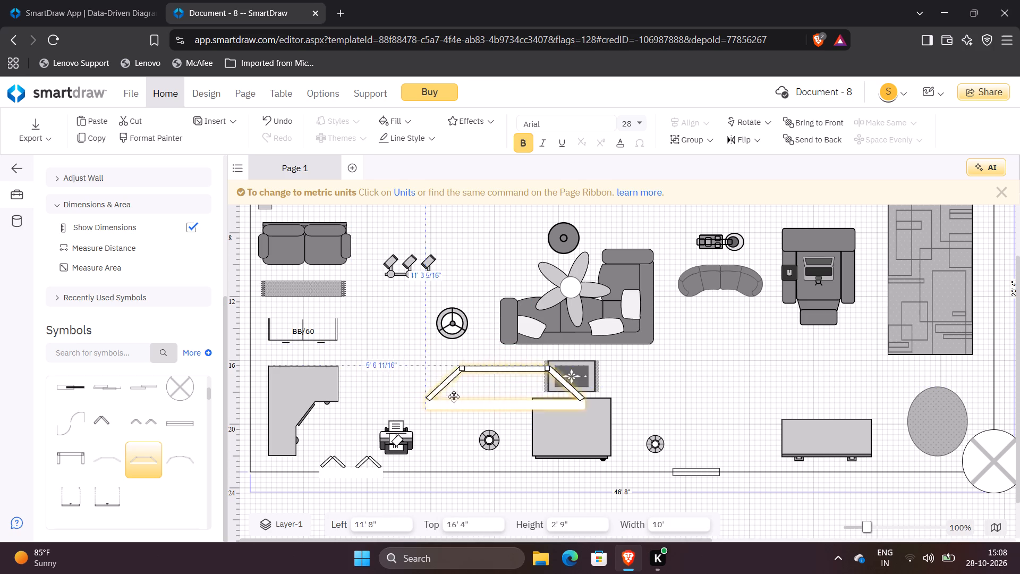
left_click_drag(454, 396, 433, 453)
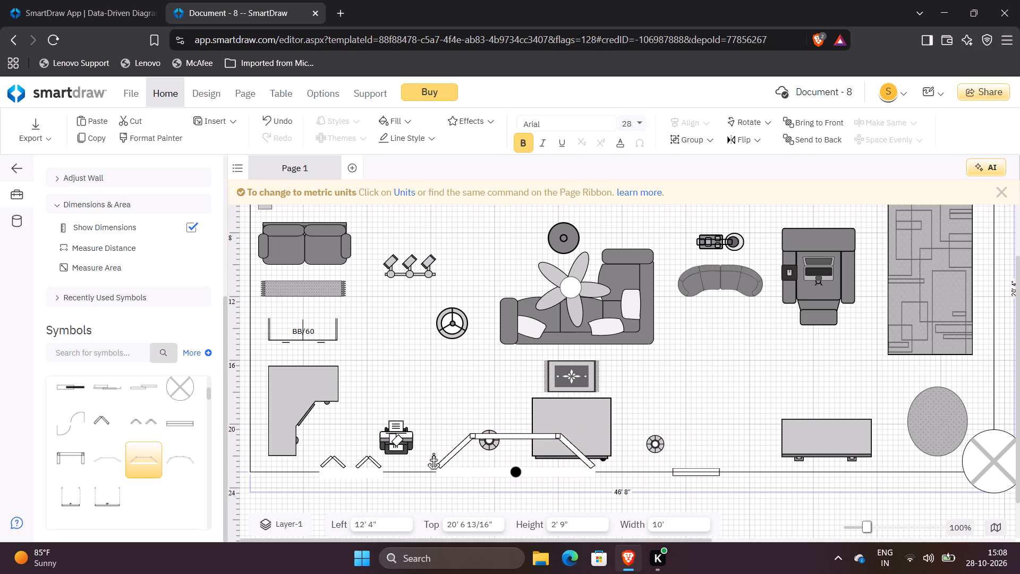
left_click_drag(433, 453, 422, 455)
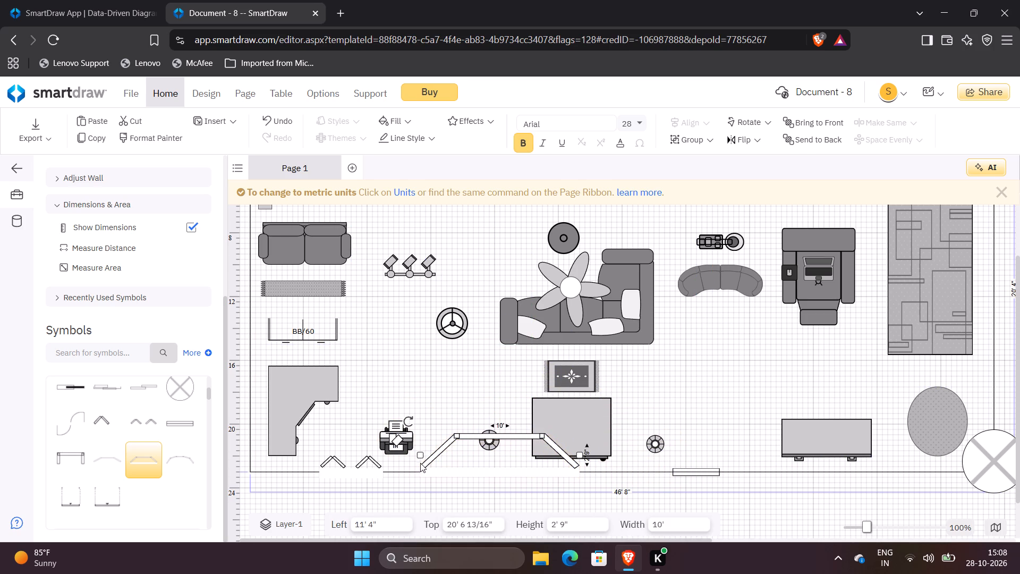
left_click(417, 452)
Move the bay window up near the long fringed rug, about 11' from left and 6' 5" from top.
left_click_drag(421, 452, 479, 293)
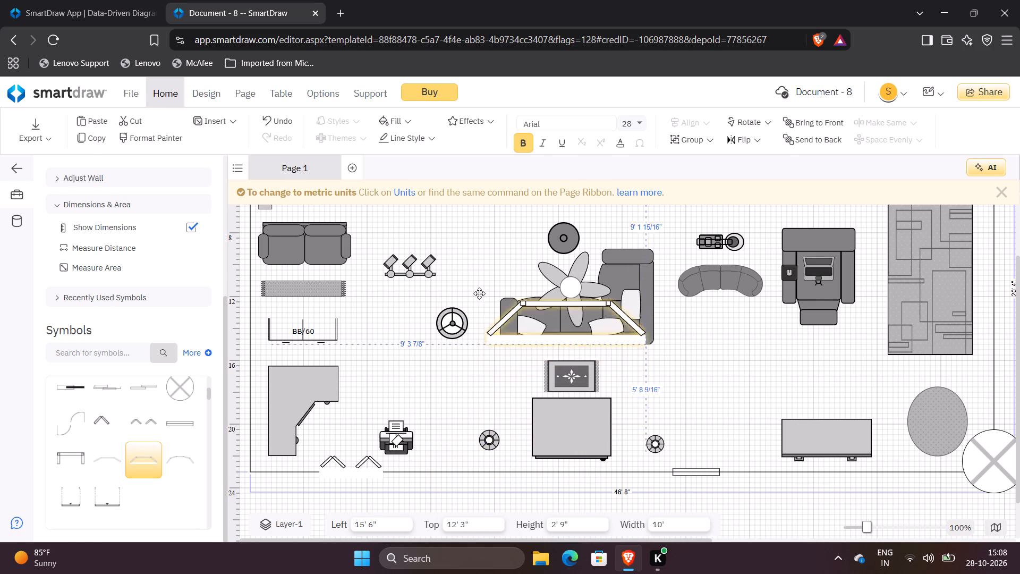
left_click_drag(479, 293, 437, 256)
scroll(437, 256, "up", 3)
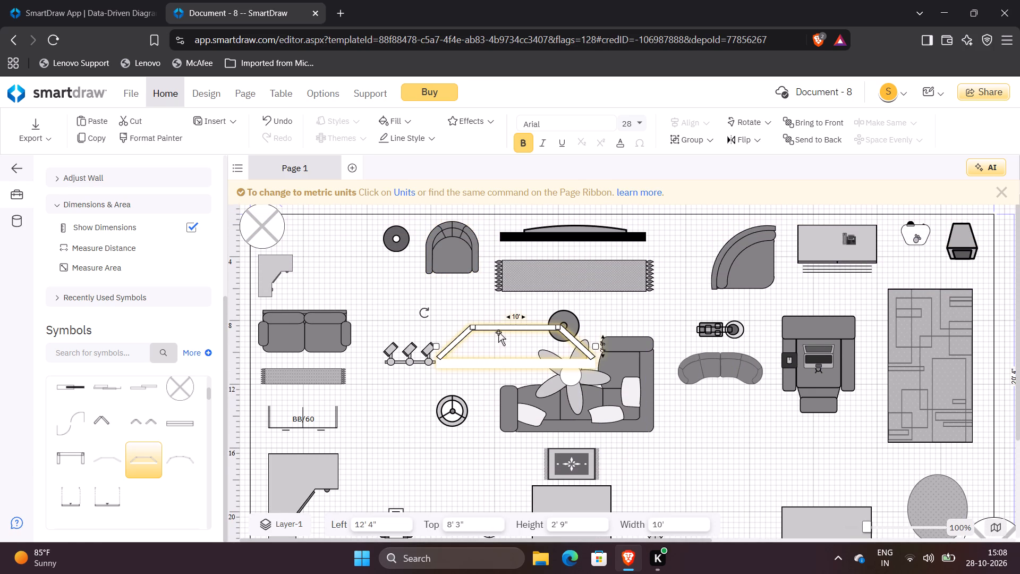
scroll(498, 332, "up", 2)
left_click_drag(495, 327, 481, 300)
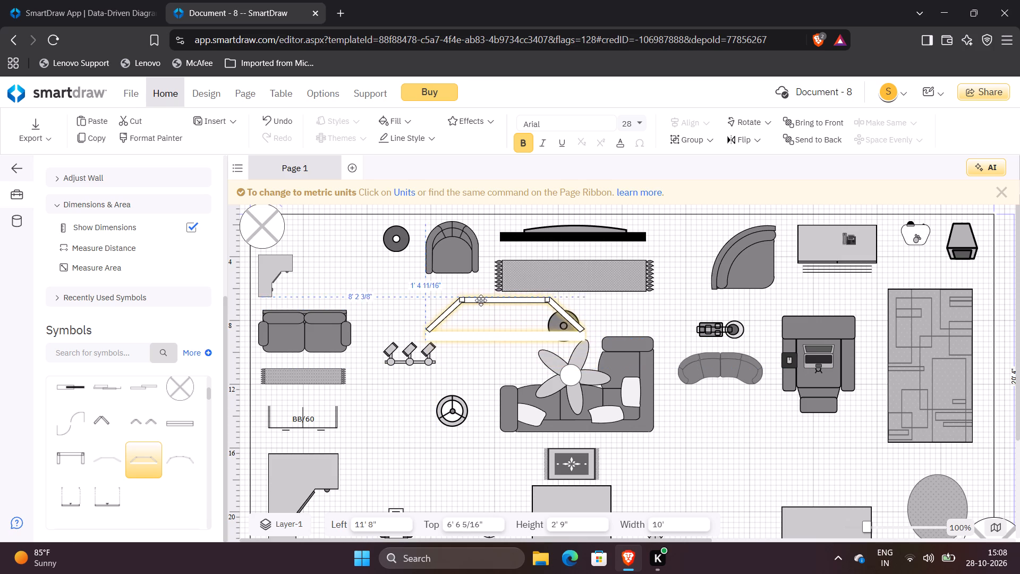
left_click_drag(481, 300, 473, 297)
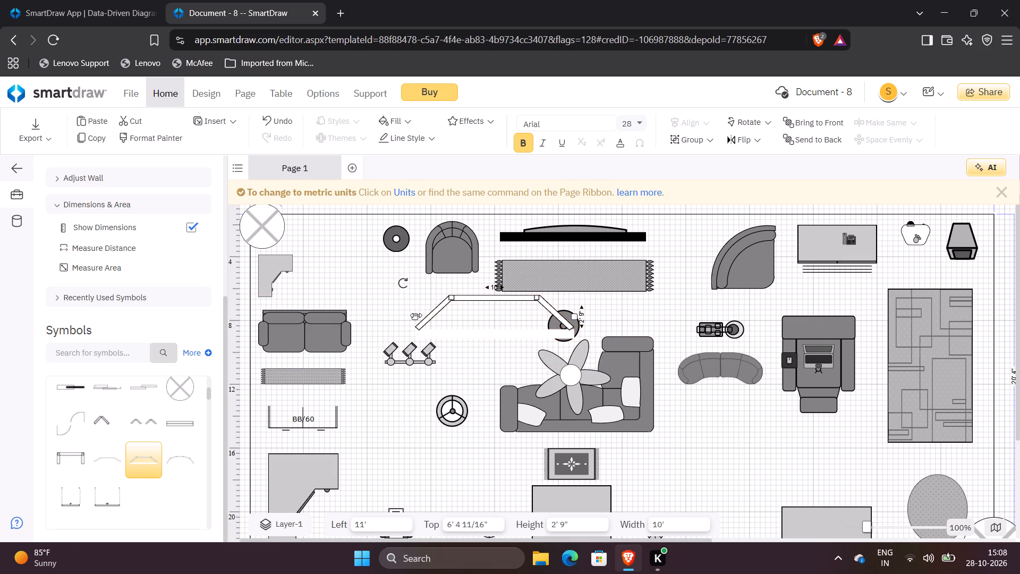
Narrow the bay window to a width of about 6' 8".
left_click_drag(415, 315, 467, 301)
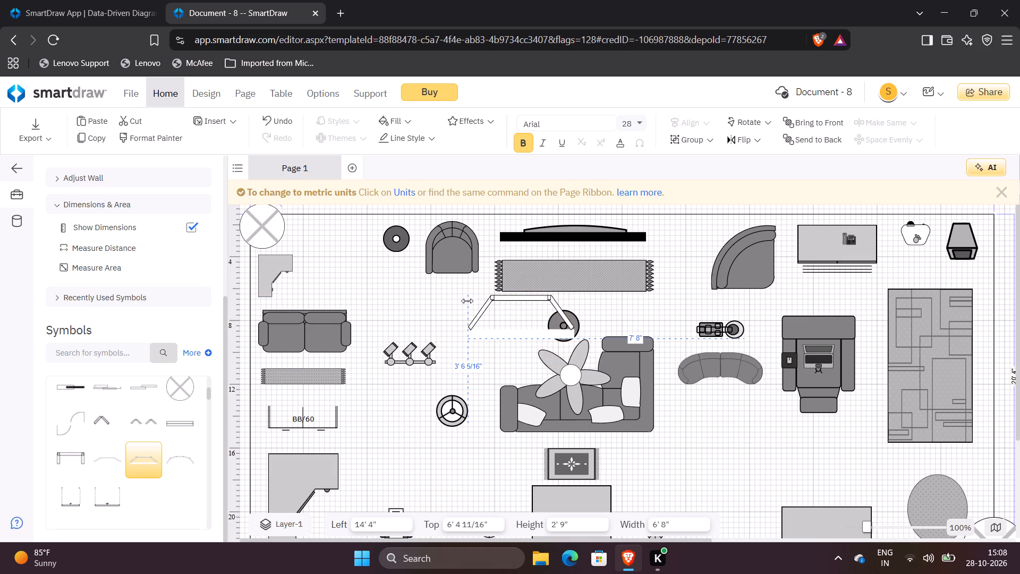
left_click_drag(467, 301, 471, 316)
left_click_drag(471, 316, 467, 306)
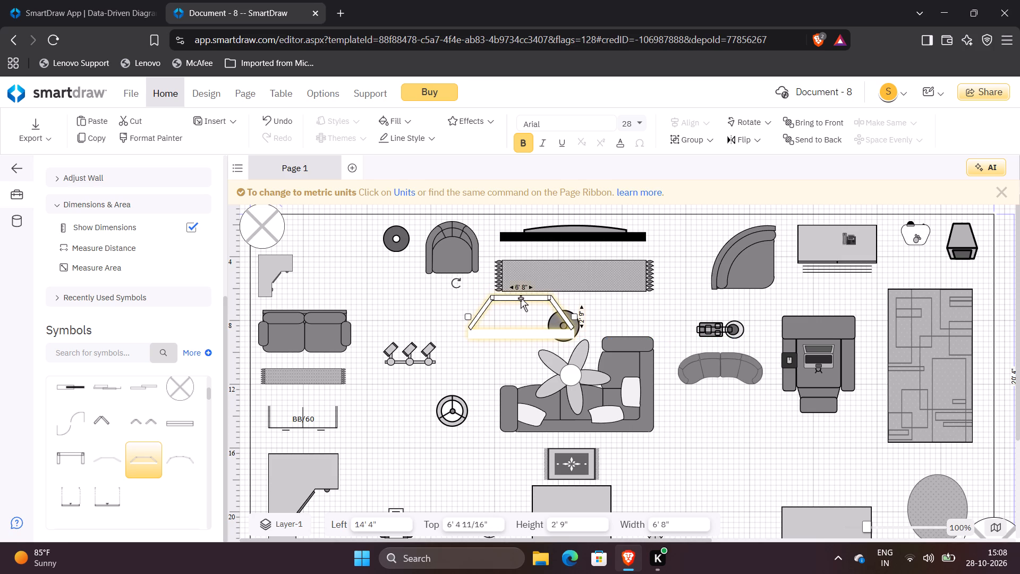
Move the bay window onto the bottom wall between the printer and the large cabinet, about 11' from left and 20' 7" from top.
left_click_drag(521, 298, 517, 443)
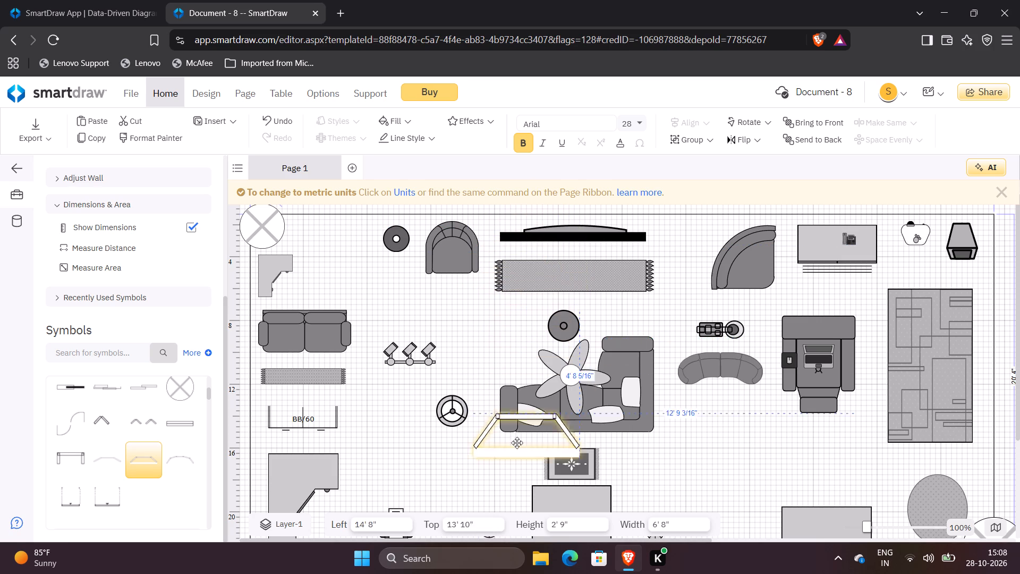
left_click_drag(517, 443, 517, 444)
scroll(517, 444, "down", 3)
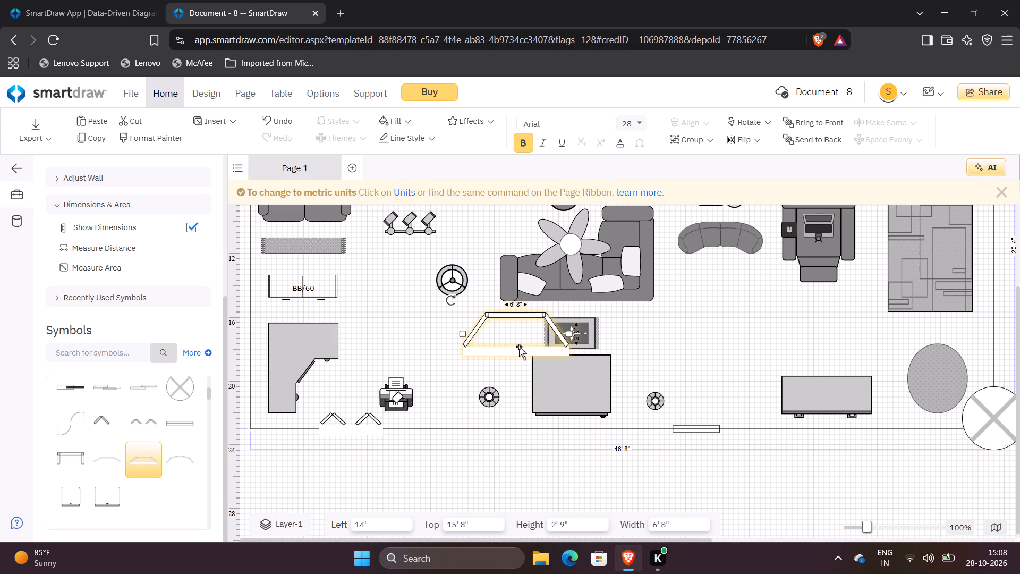
left_click_drag(515, 340, 495, 439)
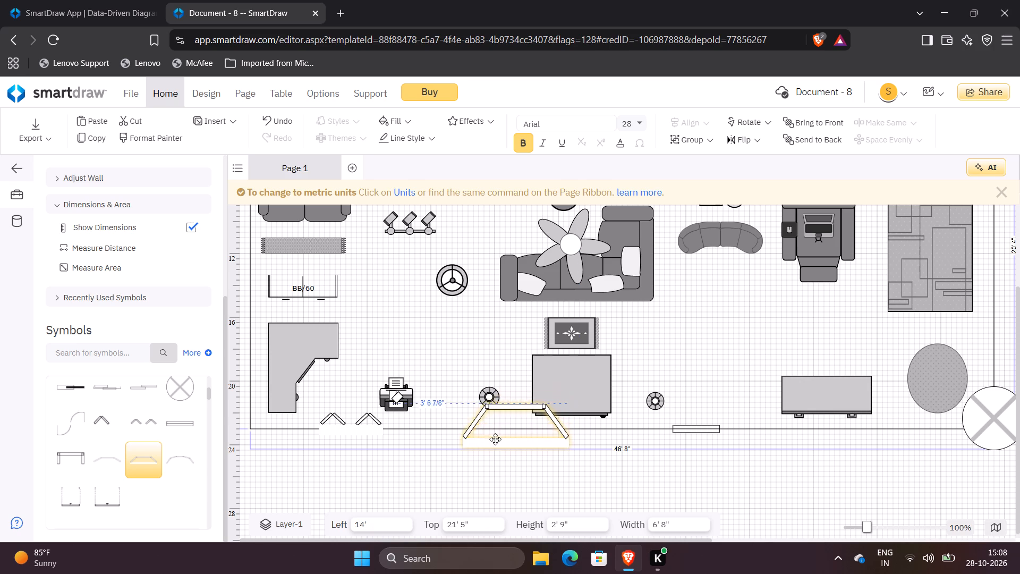
left_click_drag(495, 439, 444, 449)
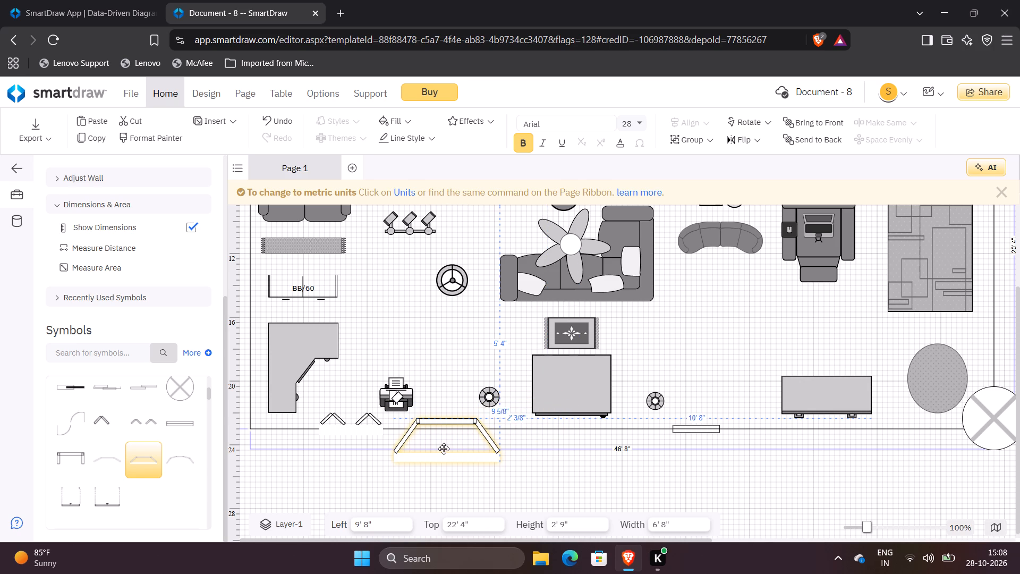
left_click_drag(444, 449, 521, 416)
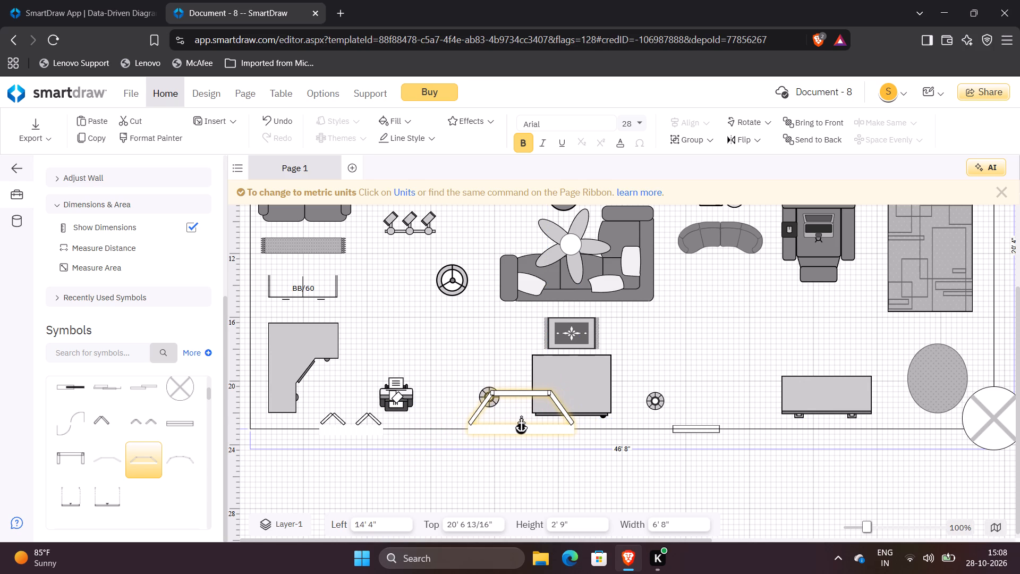
left_click_drag(521, 416, 485, 394)
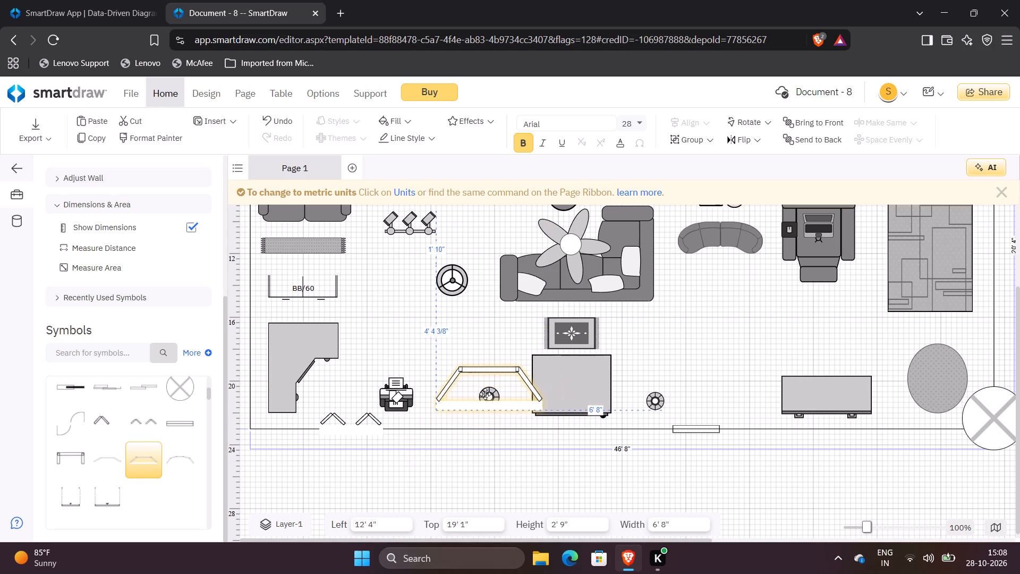
left_click_drag(485, 394, 472, 423)
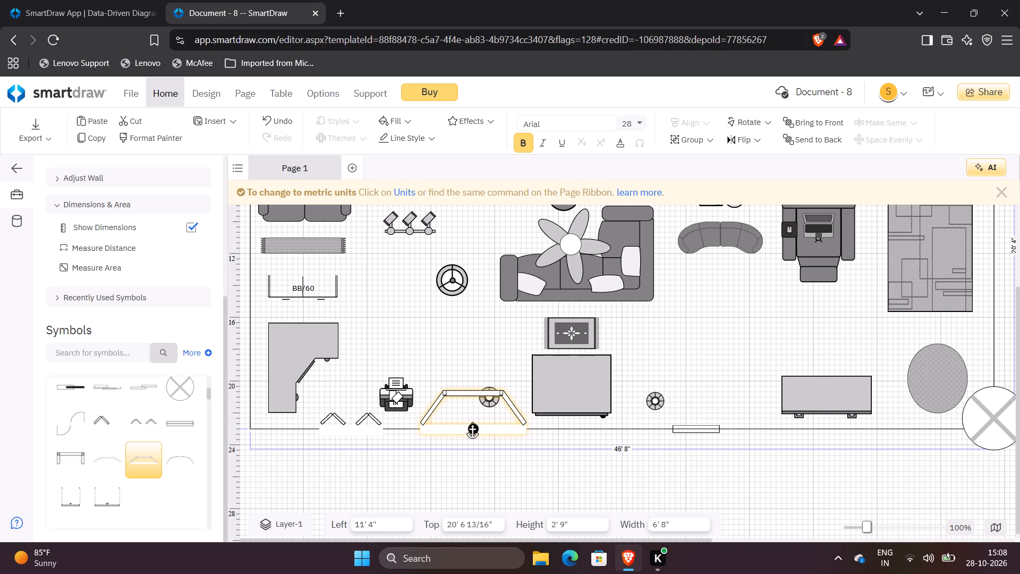
left_click_drag(472, 423, 481, 421)
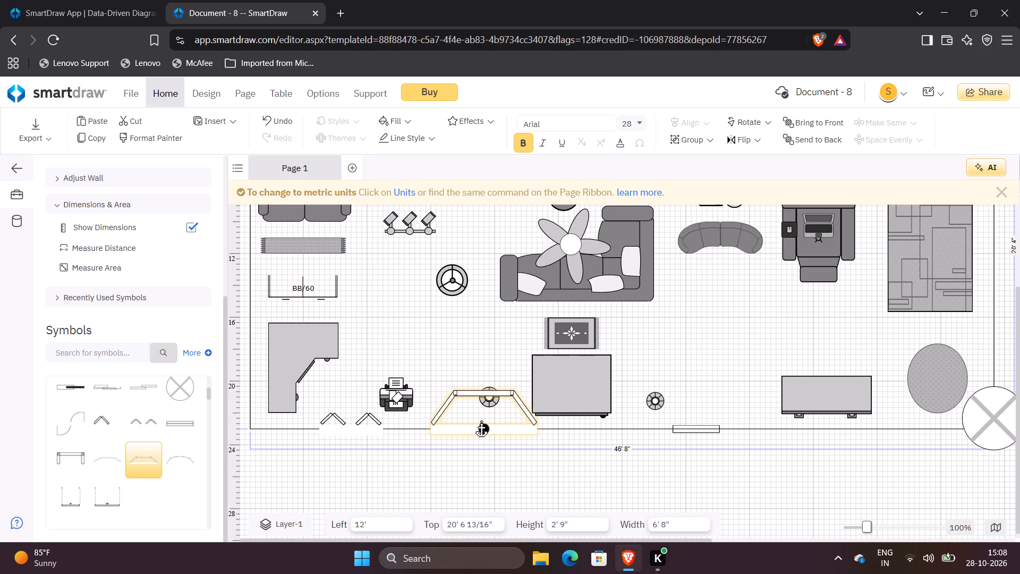
left_click_drag(481, 421, 478, 425)
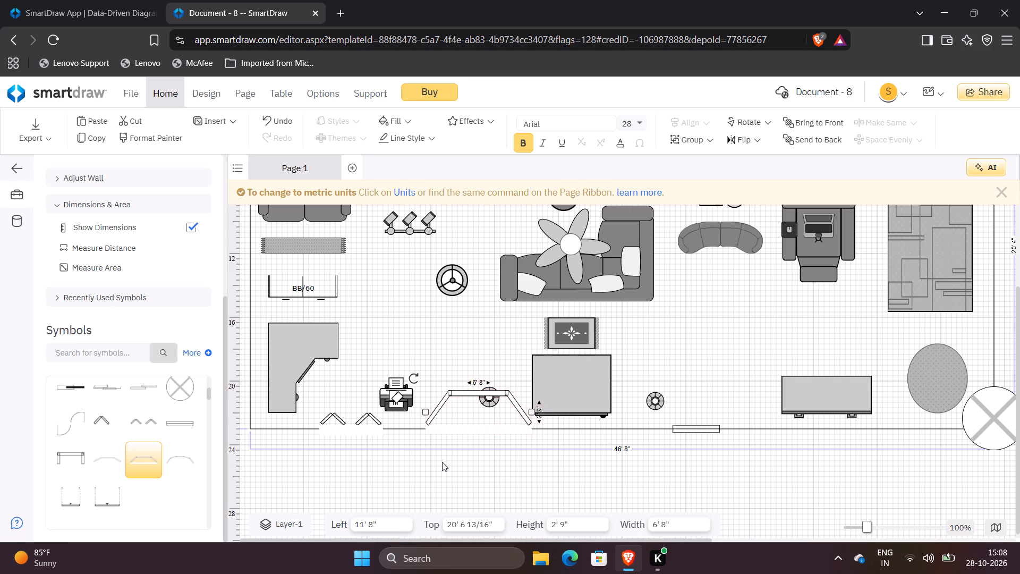
left_click(441, 464)
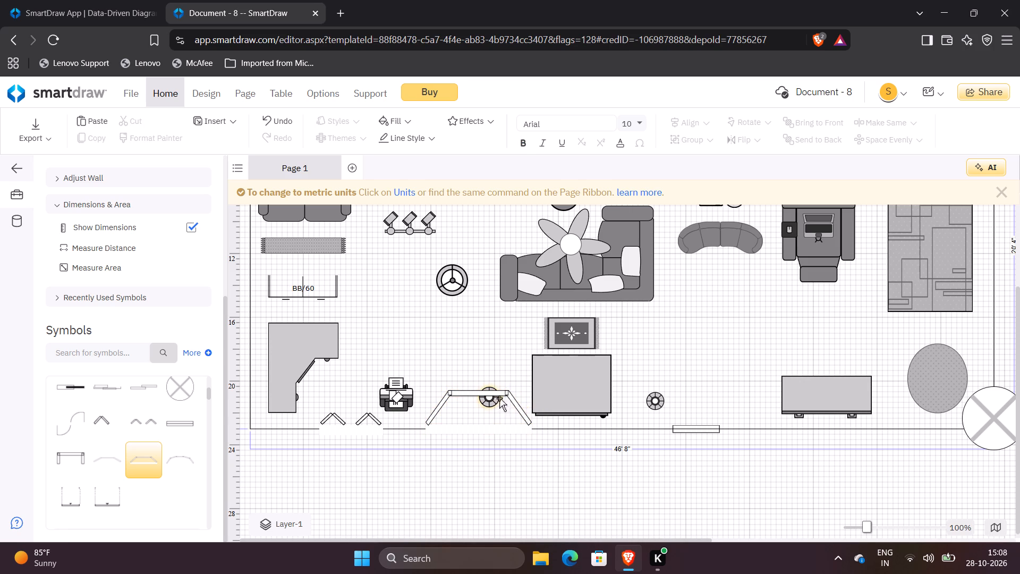
left_click_drag(491, 404, 490, 381)
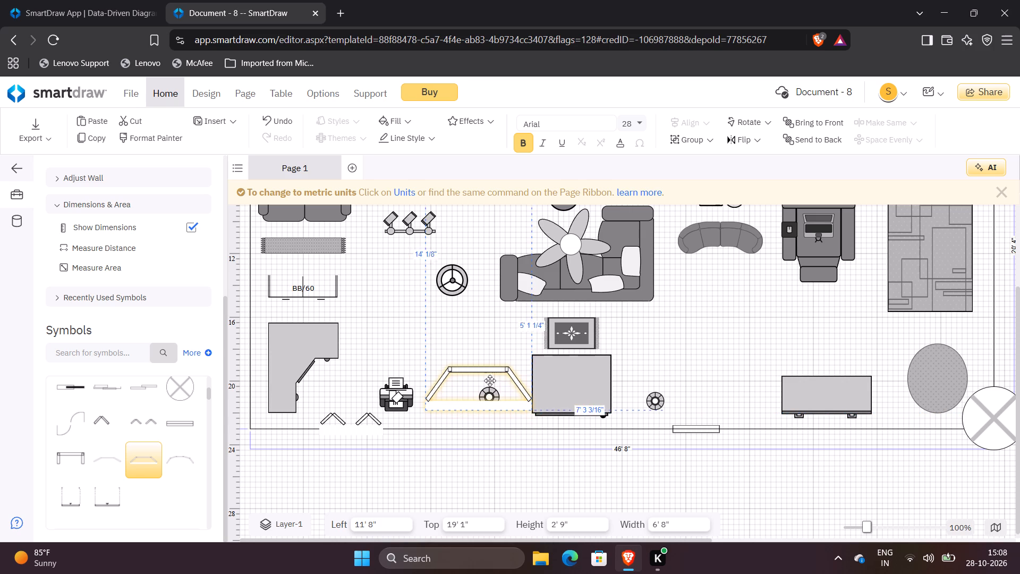
left_click_drag(490, 381, 481, 440)
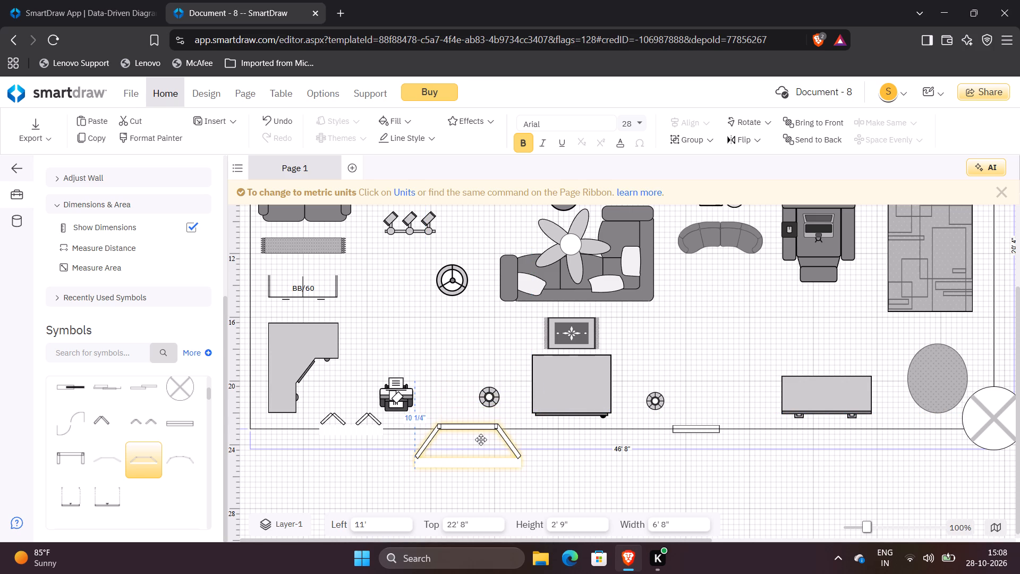
left_click_drag(481, 440, 481, 435)
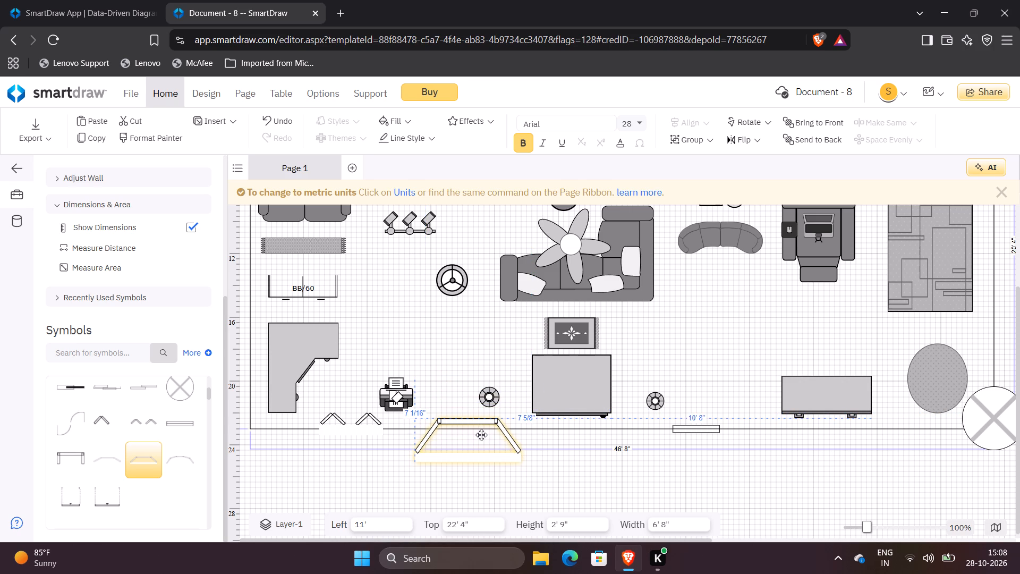
left_click_drag(481, 435, 483, 402)
left_click(459, 367)
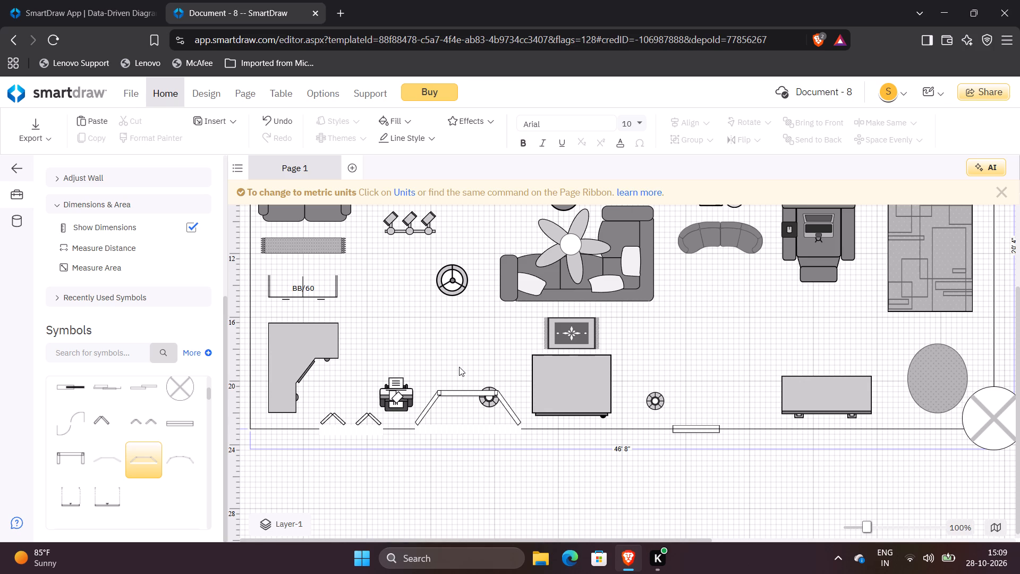
Add a Door (28") with an outward, downward swing at the left end of the bottom wall, below the corner desk, about 272 1/2" from top.
scroll(149, 458, "up", 1)
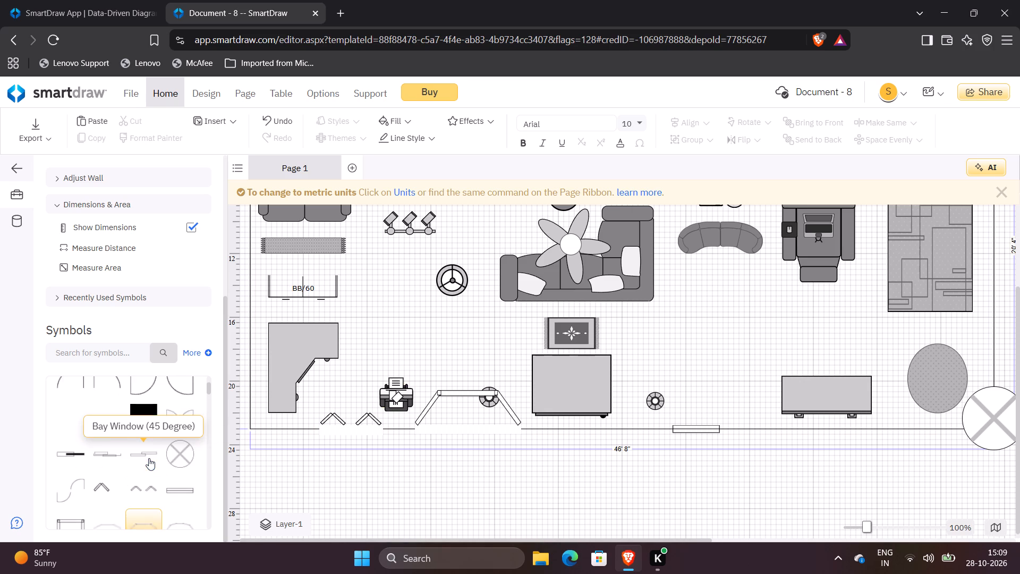
scroll(149, 458, "up", 2)
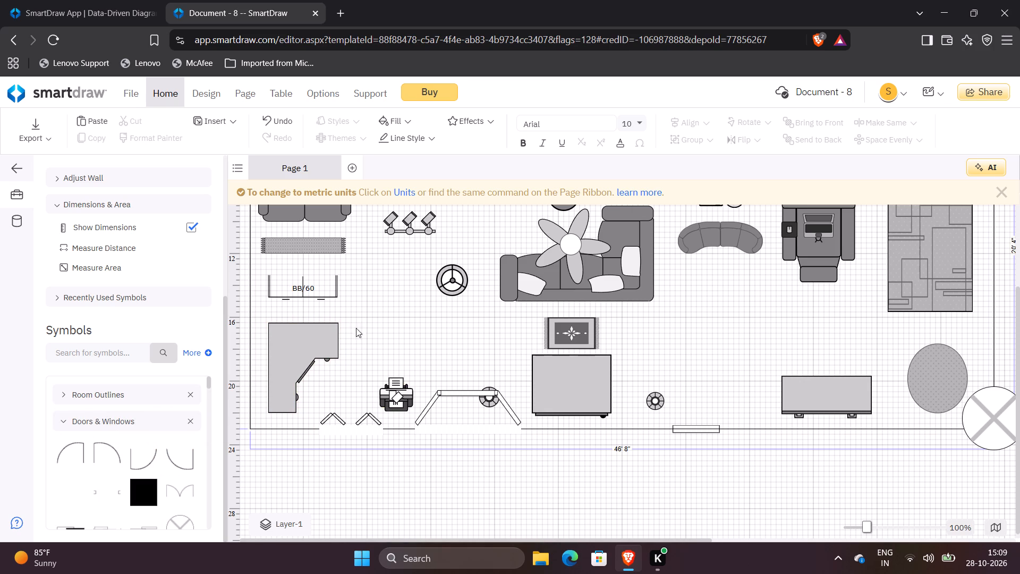
scroll(361, 312, "up", 1)
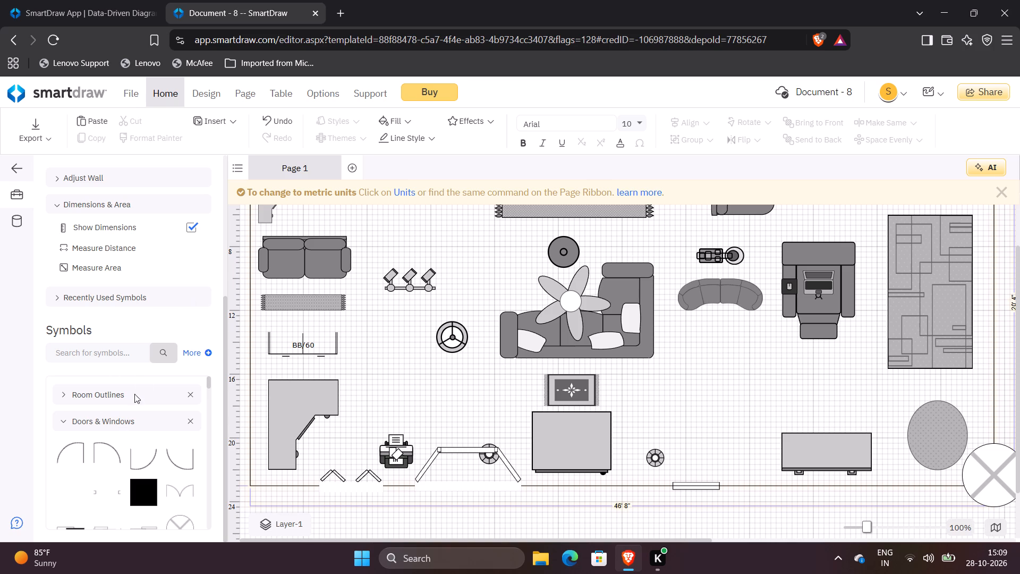
left_click(156, 398)
left_click(89, 395)
scroll(95, 464, "down", 5)
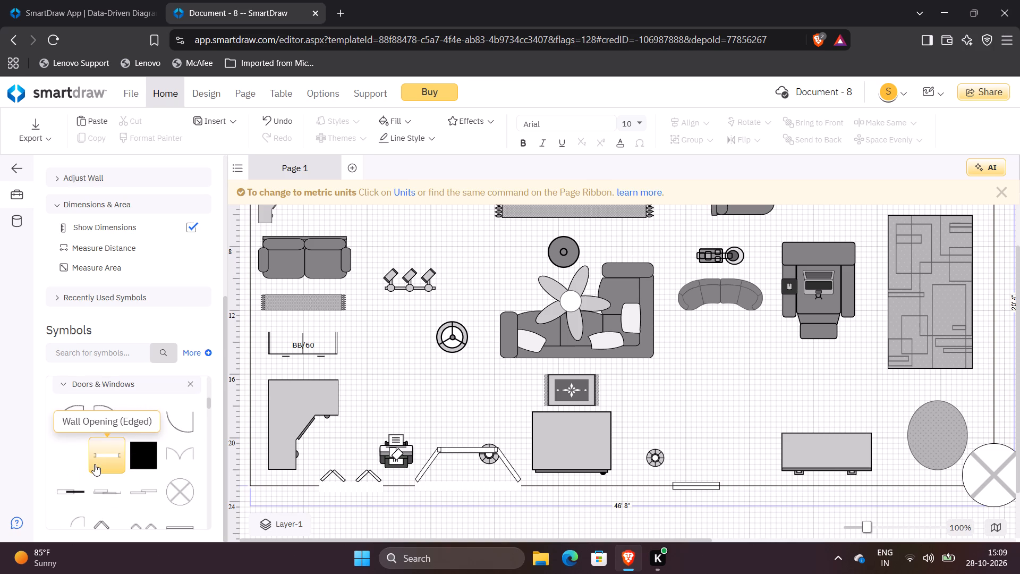
scroll(95, 464, "up", 1)
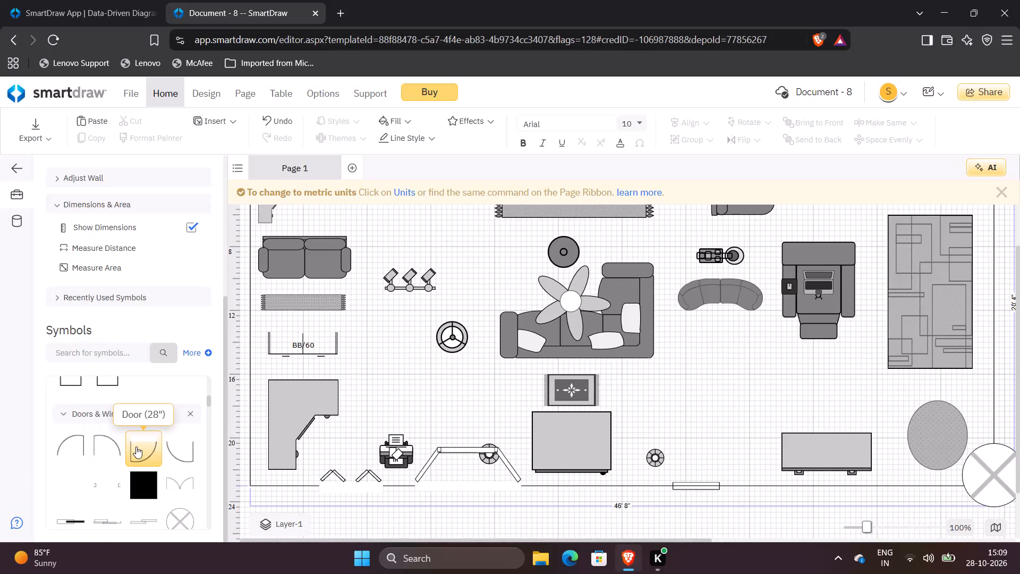
double_click(136, 446)
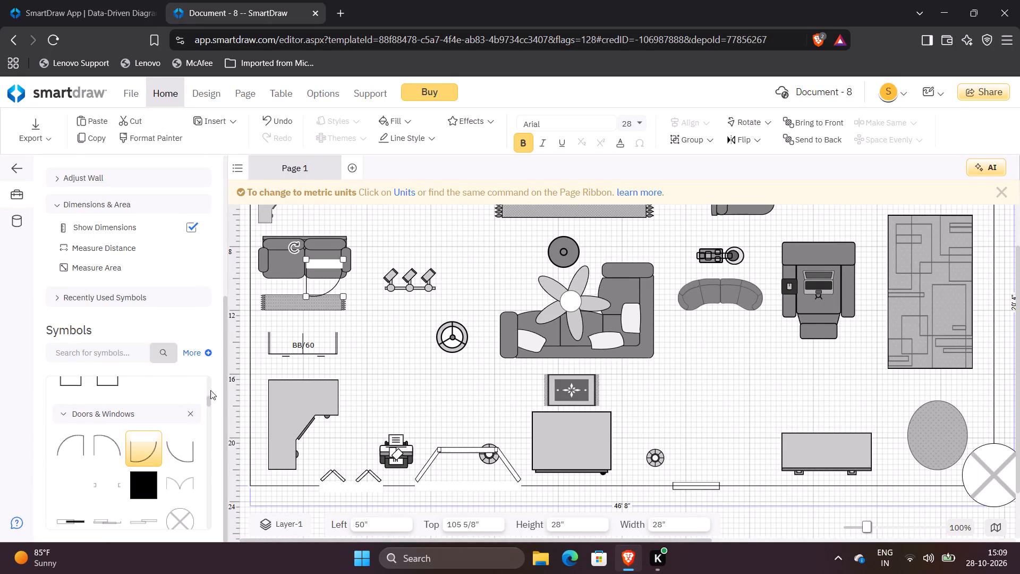
left_click_drag(319, 283, 335, 399)
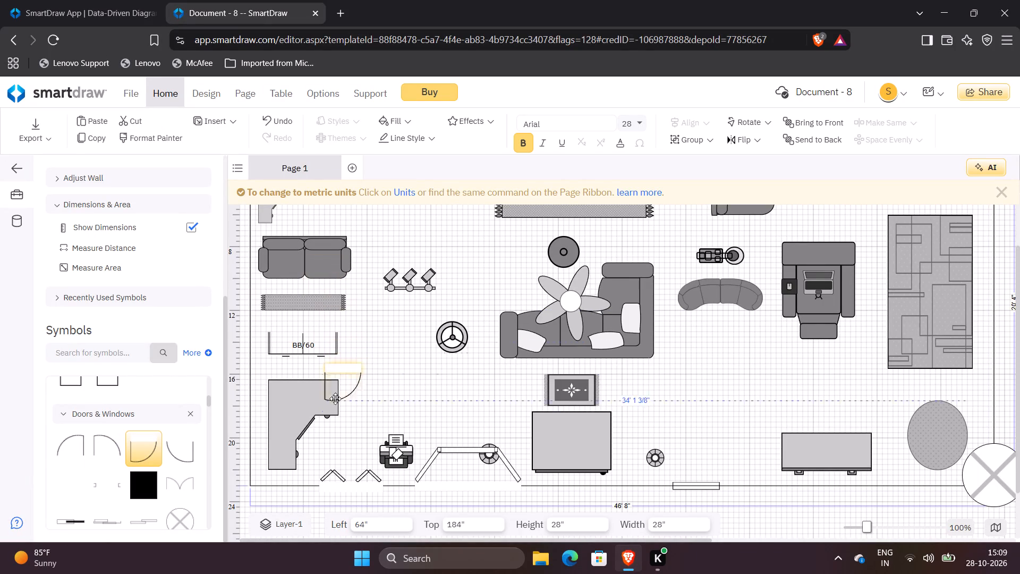
left_click_drag(335, 399, 264, 455)
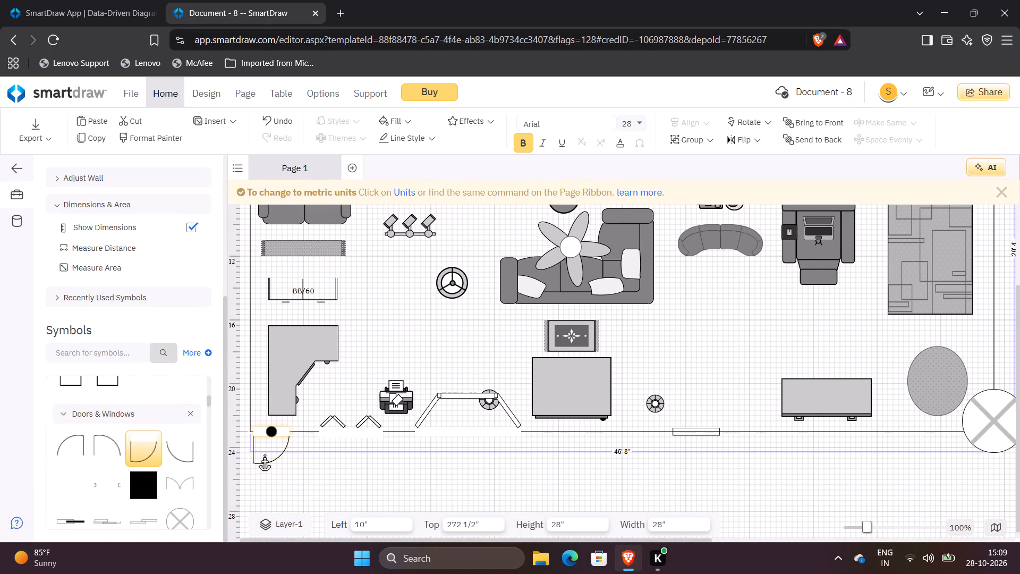
left_click_drag(264, 455, 260, 455)
left_click(304, 480)
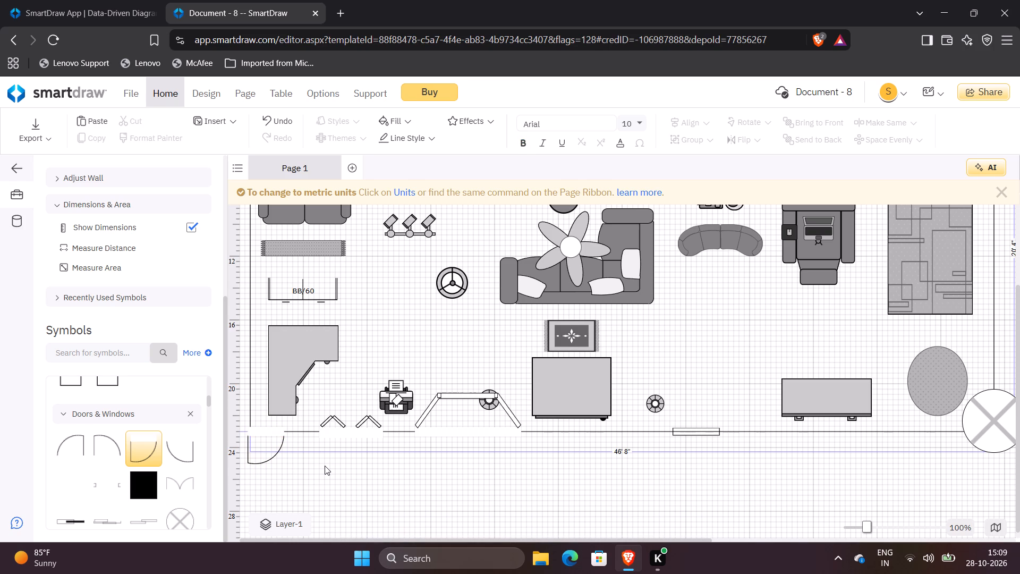
Add the mirrored Door (28") to the top wall beside the crossed-circle symbol, about 38" from left and 12 5/16" from top.
double_click(181, 449)
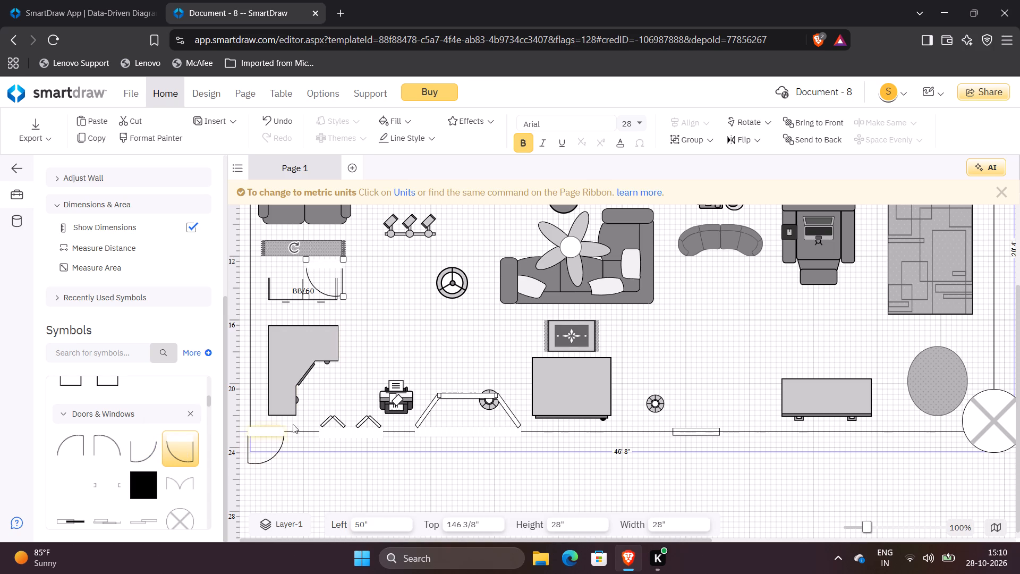
scroll(404, 324, "up", 4)
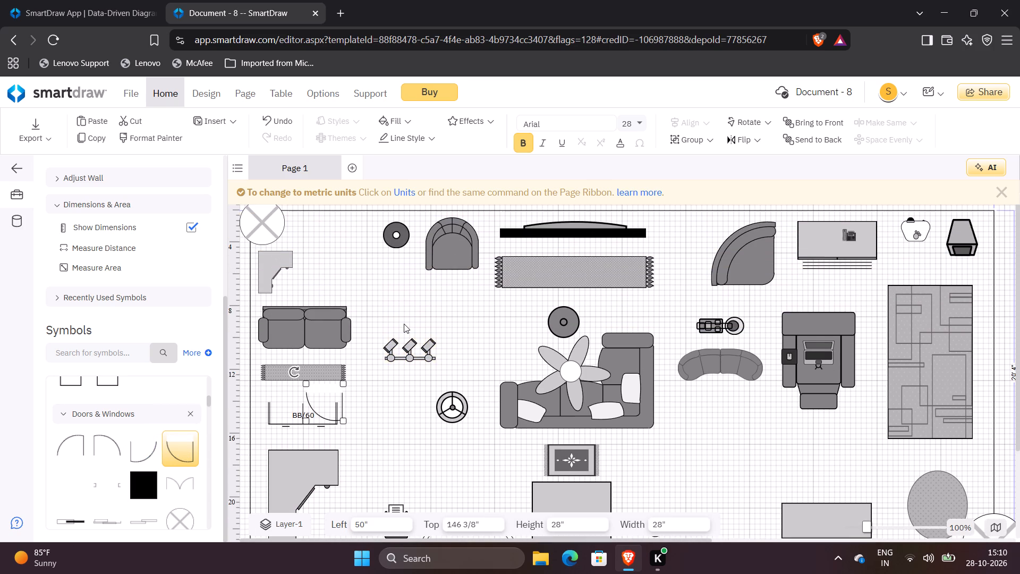
left_click_drag(319, 399, 452, 248)
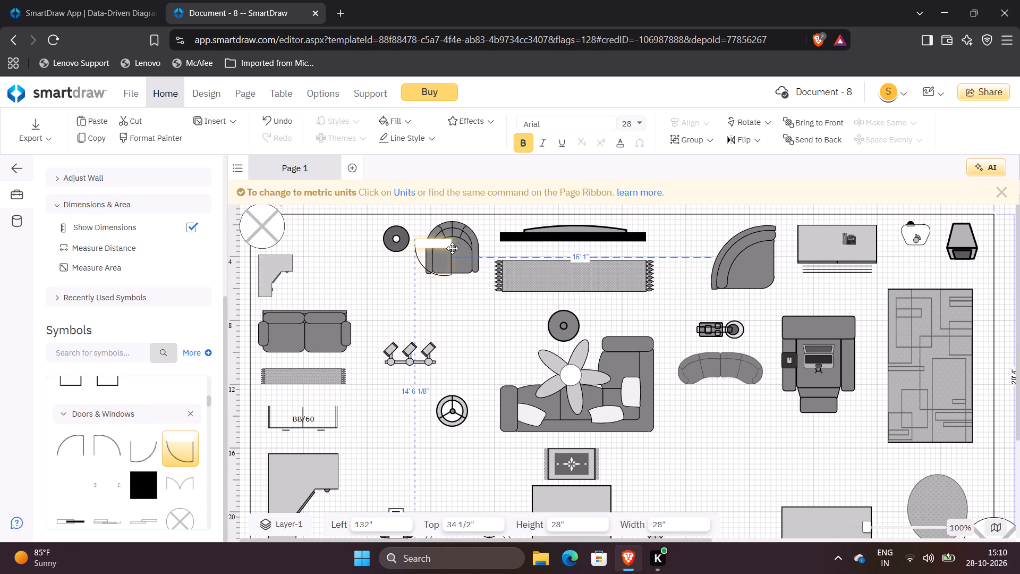
left_click_drag(452, 248, 489, 243)
left_click_drag(489, 243, 398, 220)
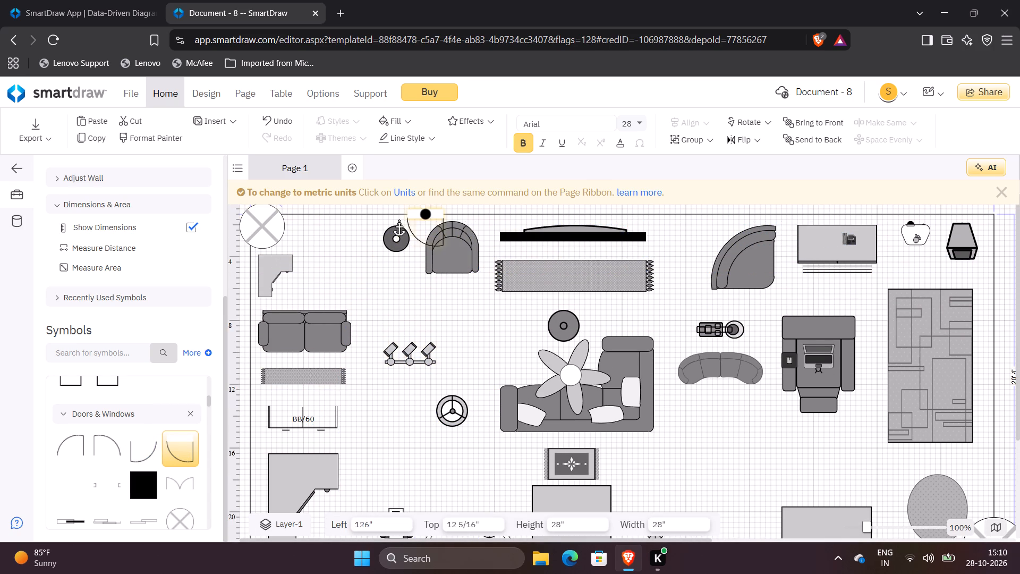
left_click_drag(398, 220, 302, 226)
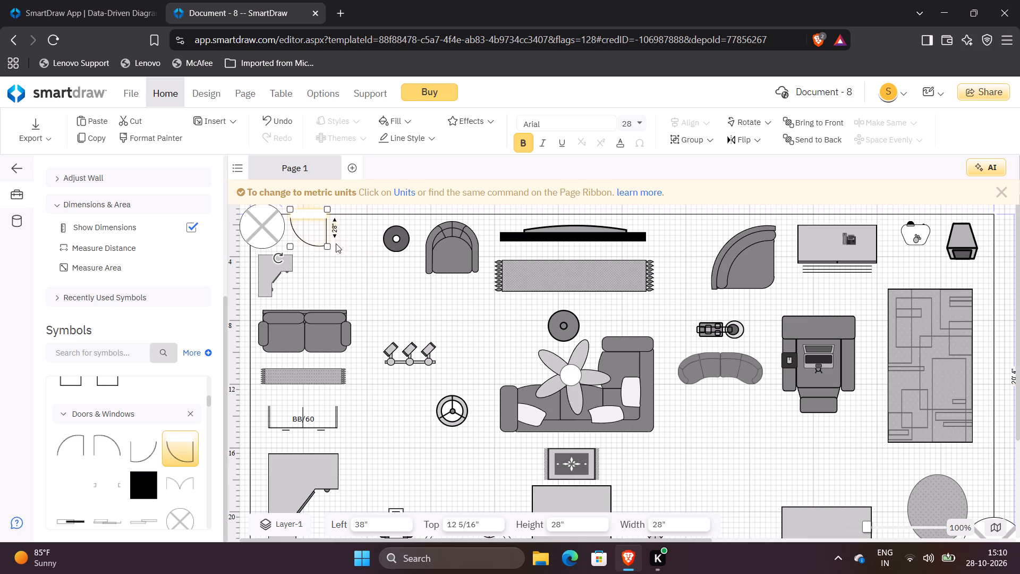
left_click(347, 255)
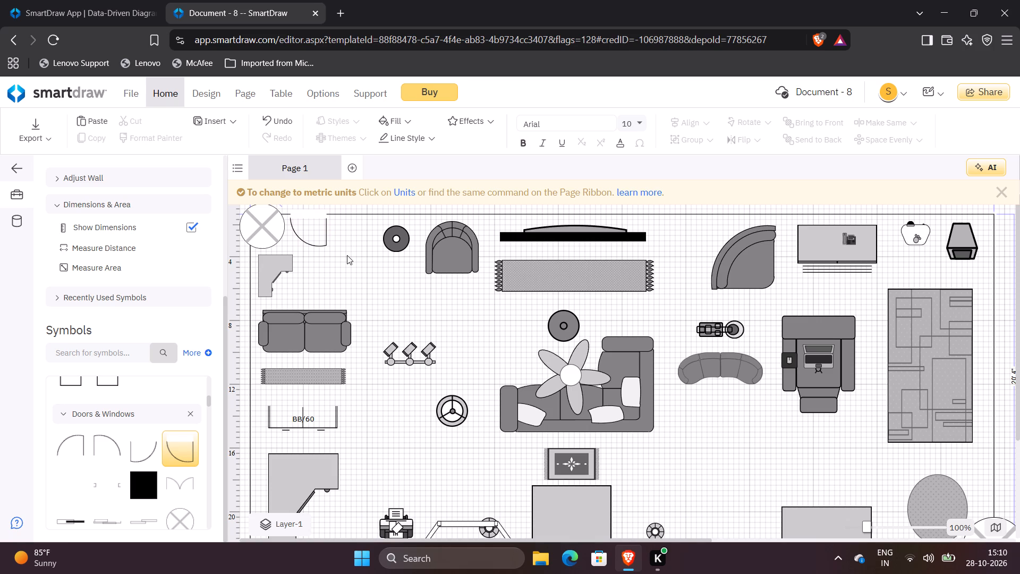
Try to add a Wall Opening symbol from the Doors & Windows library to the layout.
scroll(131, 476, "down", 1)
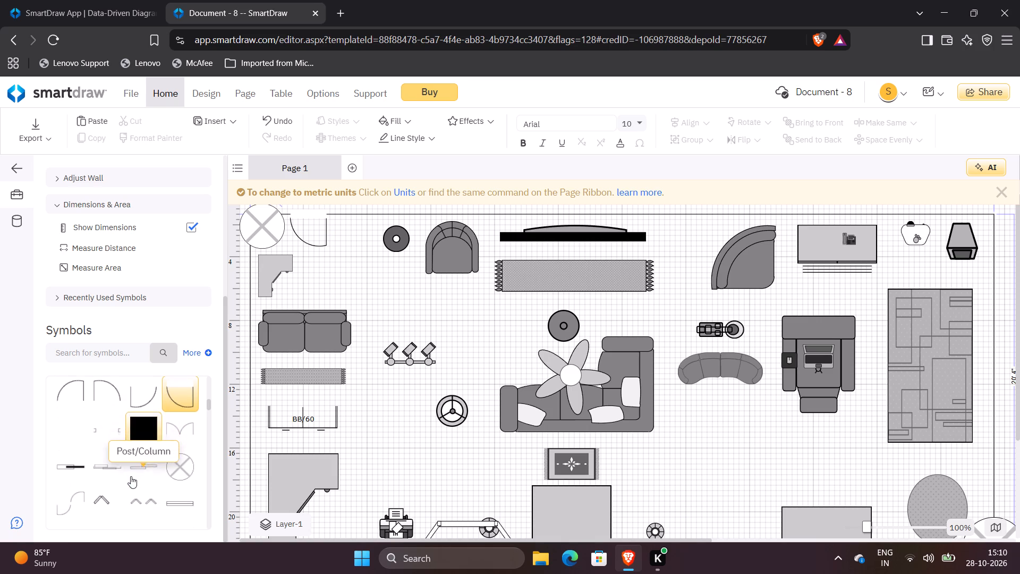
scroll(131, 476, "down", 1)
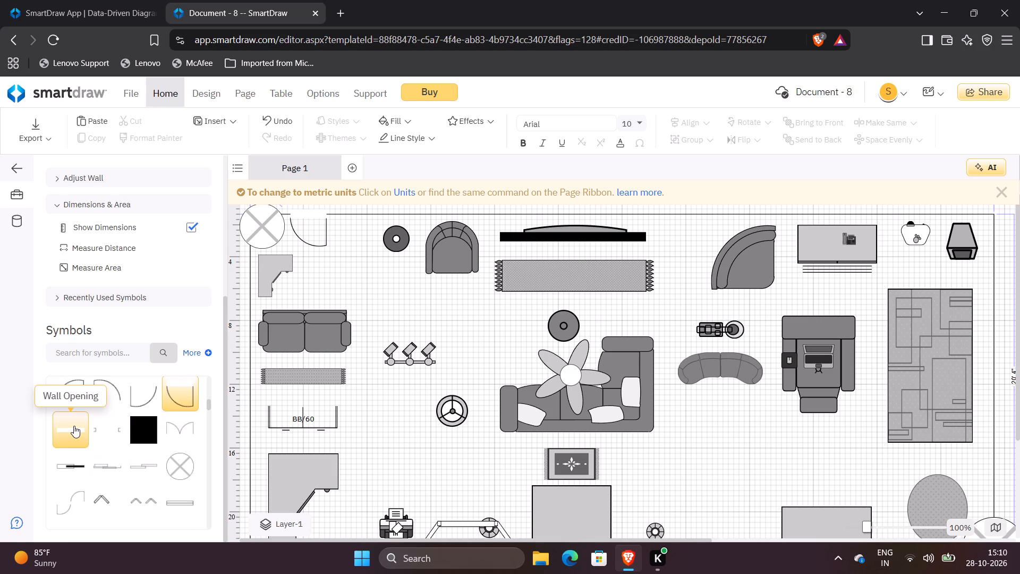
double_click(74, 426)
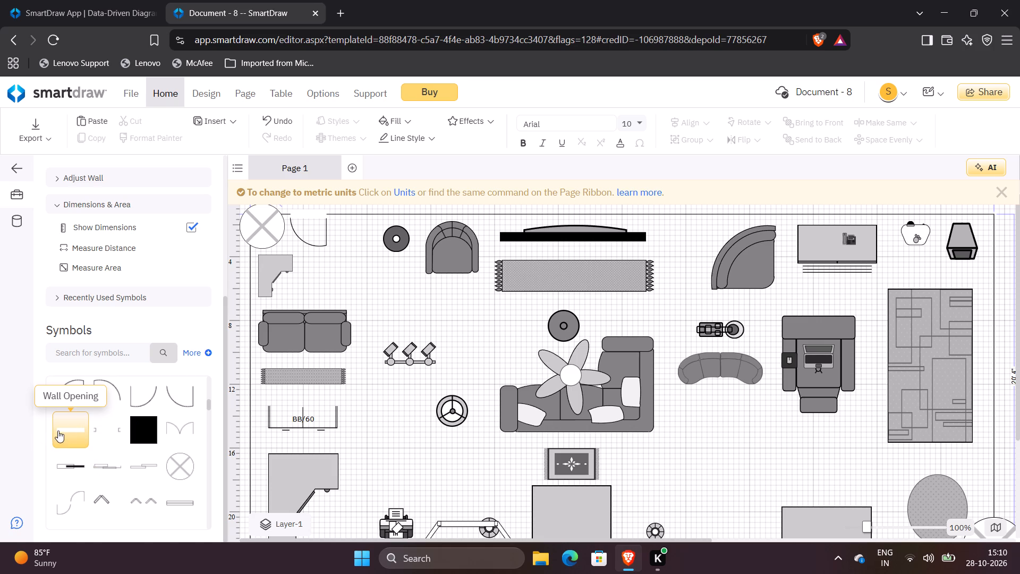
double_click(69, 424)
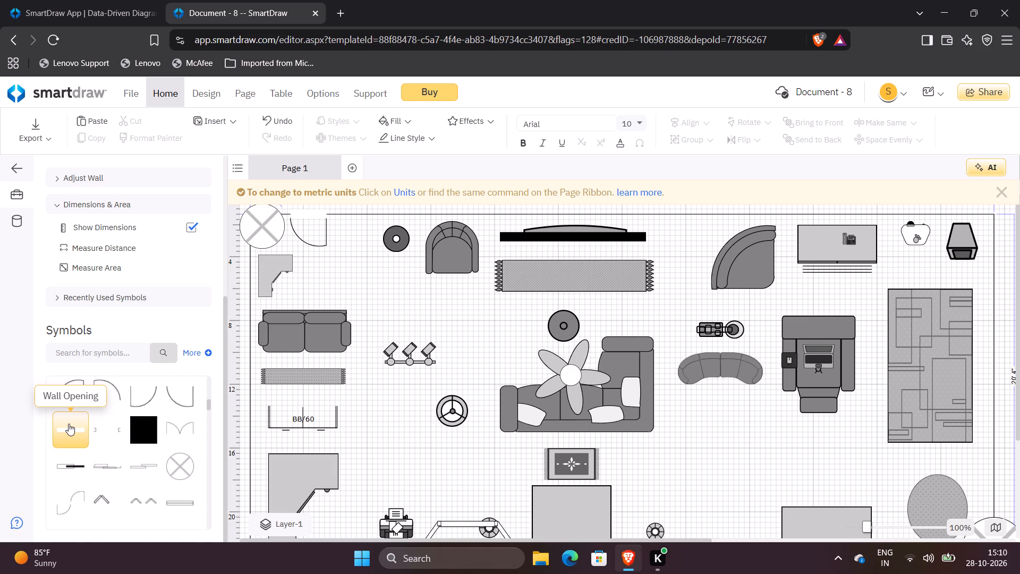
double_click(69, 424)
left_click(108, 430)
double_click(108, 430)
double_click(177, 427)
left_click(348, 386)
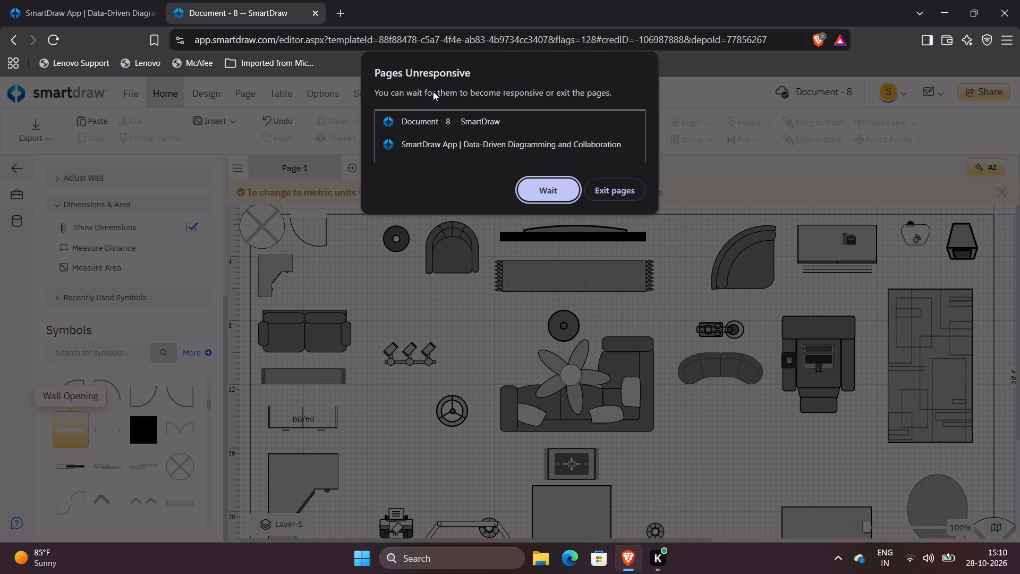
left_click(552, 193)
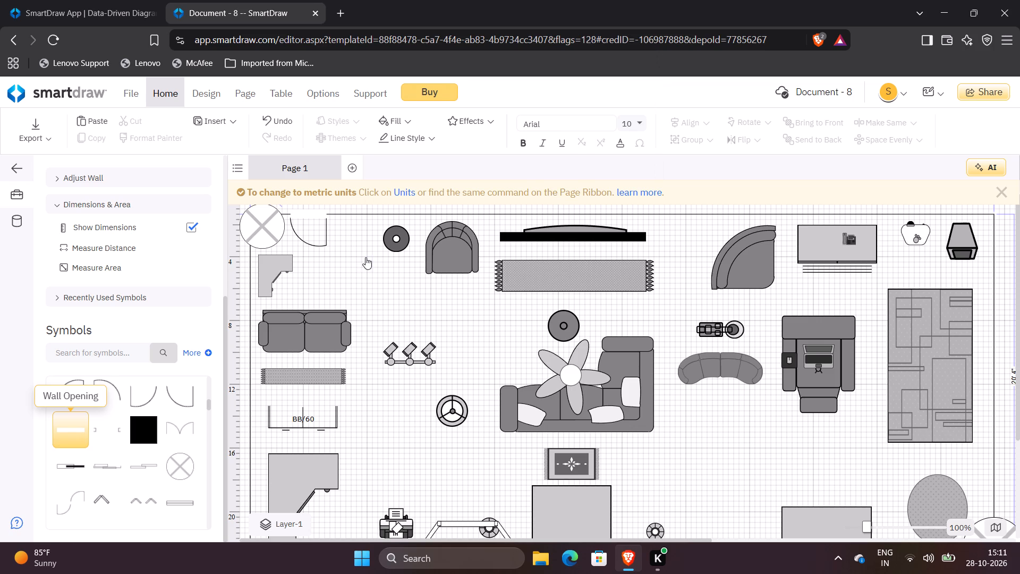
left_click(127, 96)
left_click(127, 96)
Choose to wait for the unresponsive pages instead of exiting them.
left_click_drag(224, 316, 404, 237)
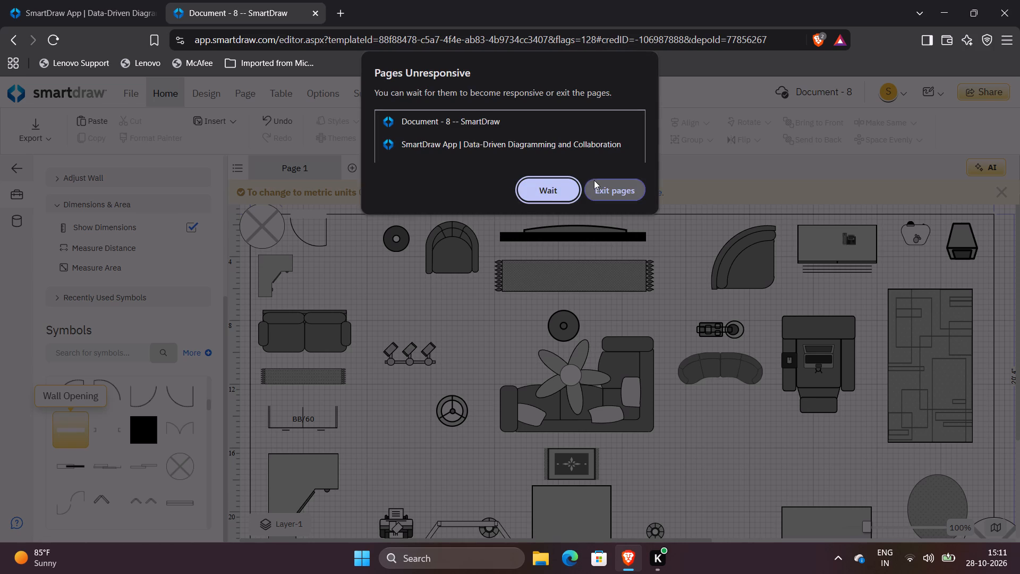
left_click(551, 191)
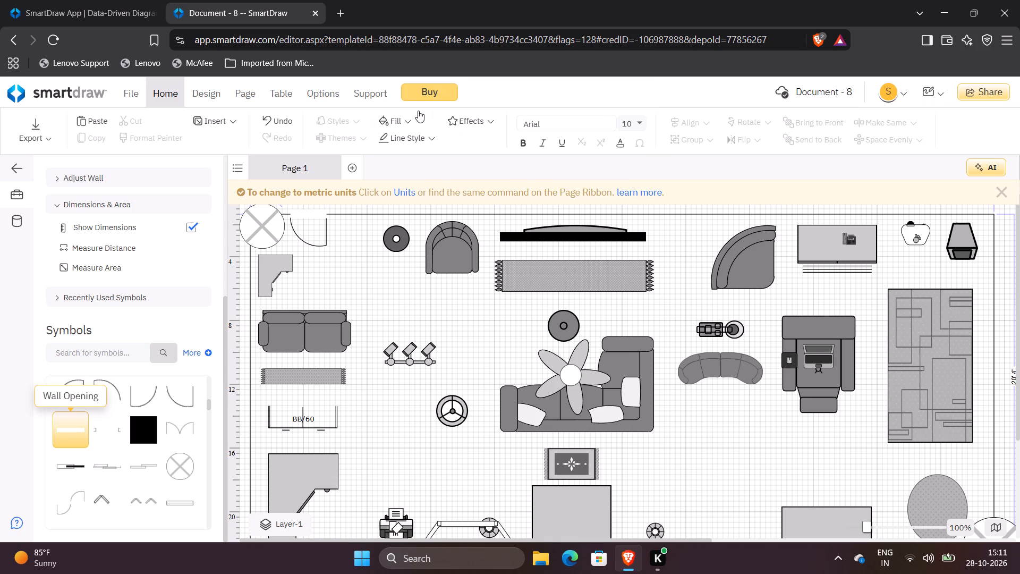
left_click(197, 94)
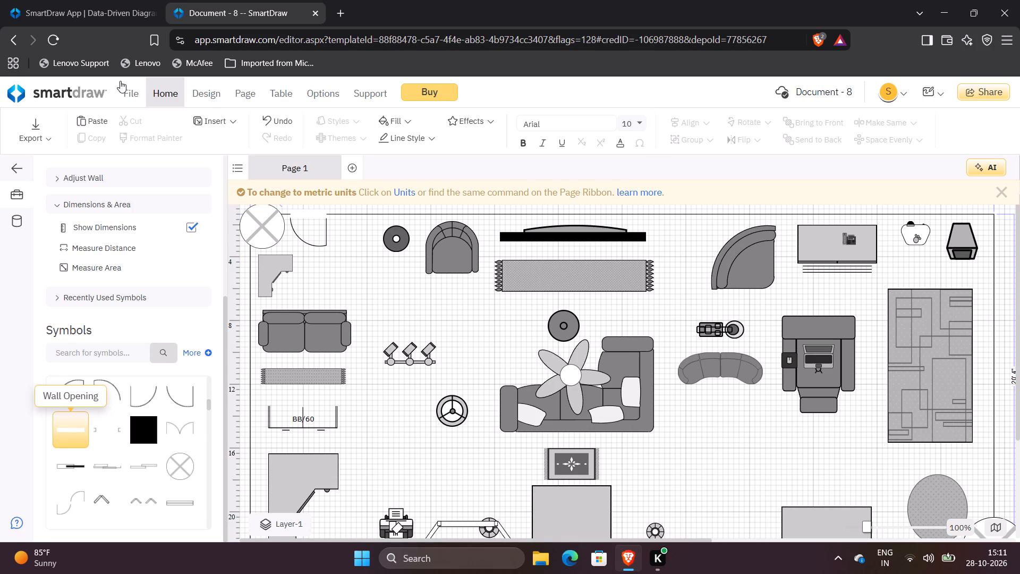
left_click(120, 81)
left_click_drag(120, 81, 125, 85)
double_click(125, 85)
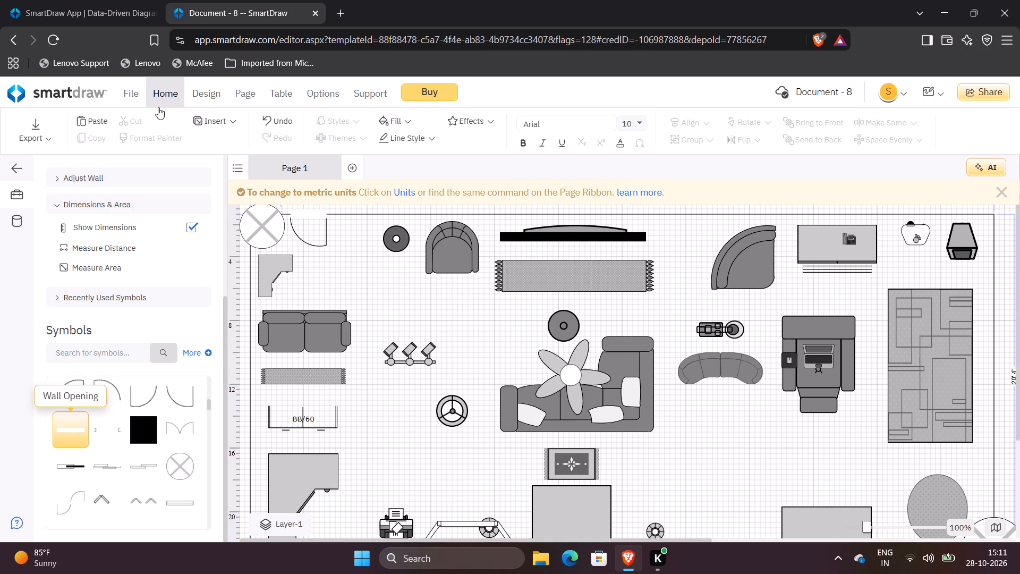
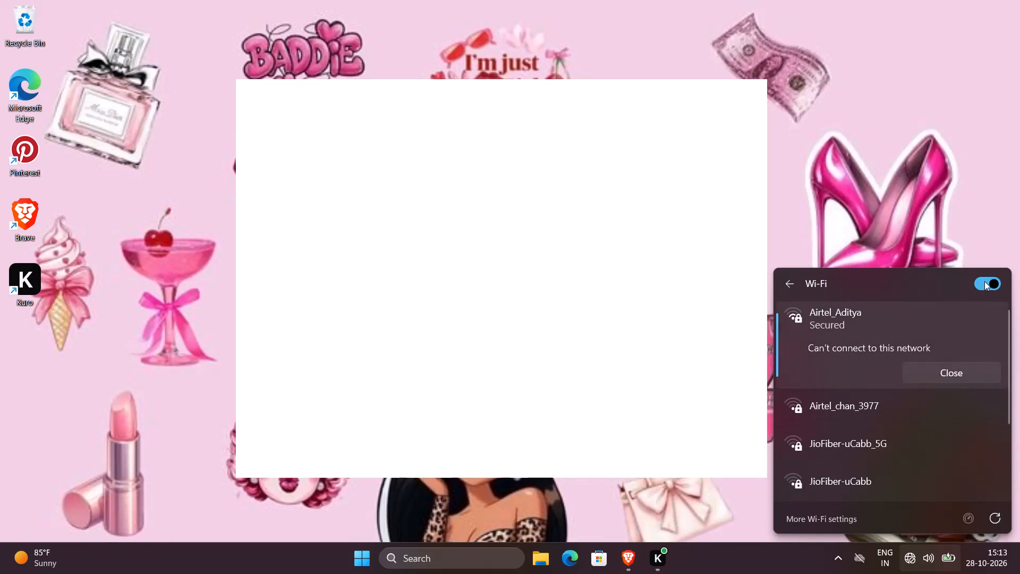
Turn Wi-Fi off and back on to reconnect, check the available networks, and close the network list.
left_click(984, 281)
left_click(984, 281)
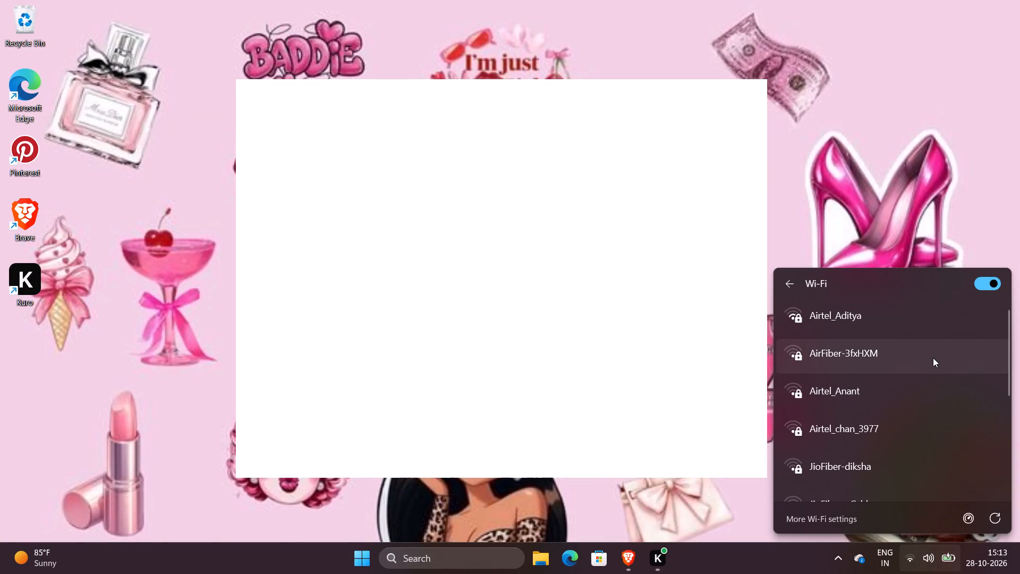
scroll(933, 358, "down", 5)
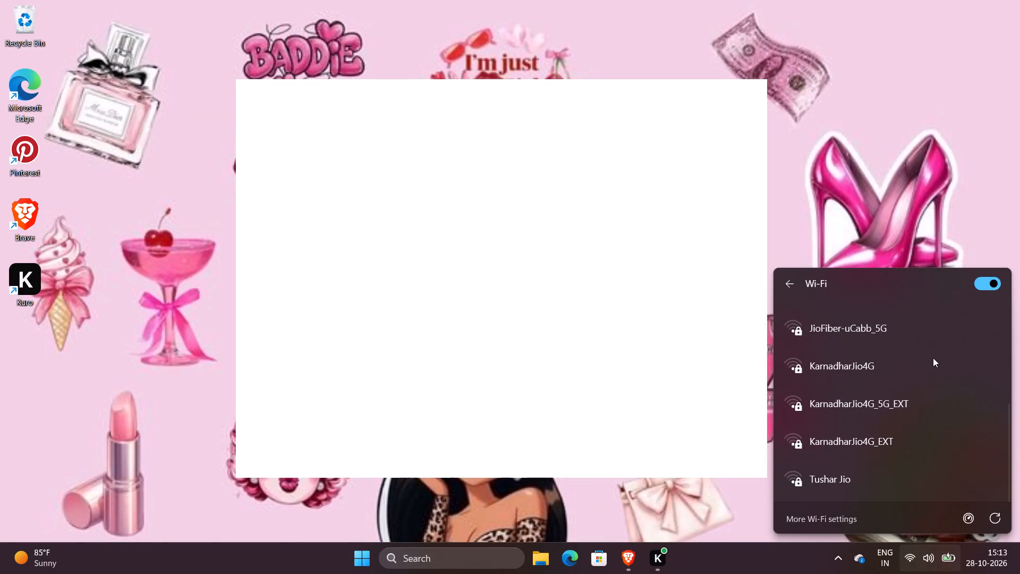
scroll(933, 358, "down", 2)
scroll(933, 358, "up", 6)
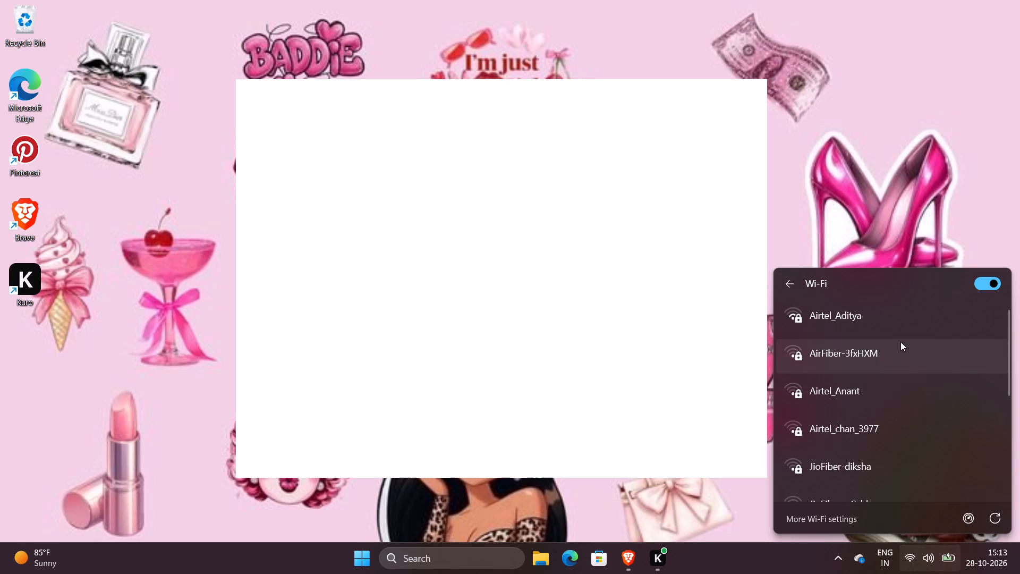
scroll(903, 340, "down", 4)
left_click(783, 284)
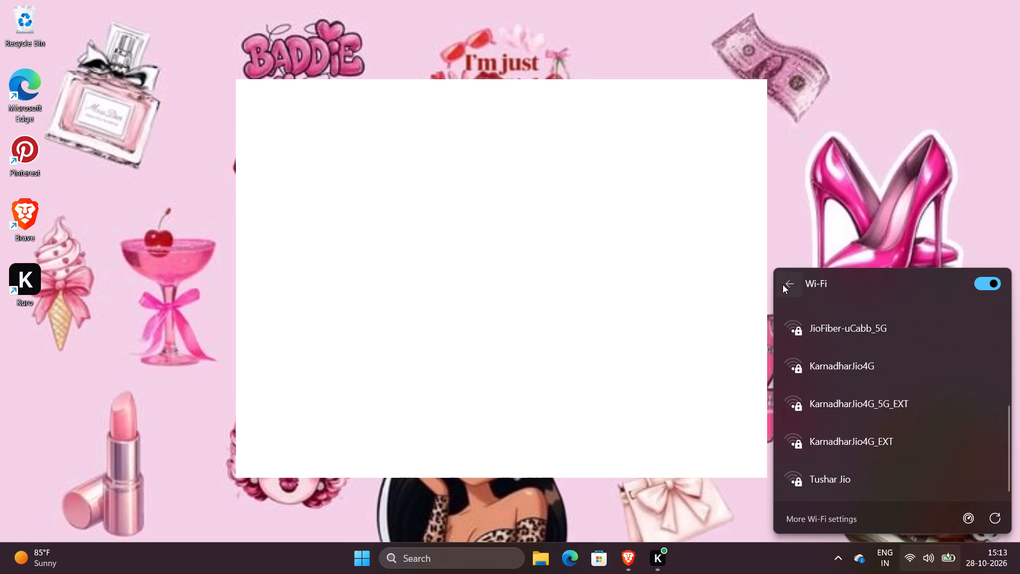
left_click(820, 254)
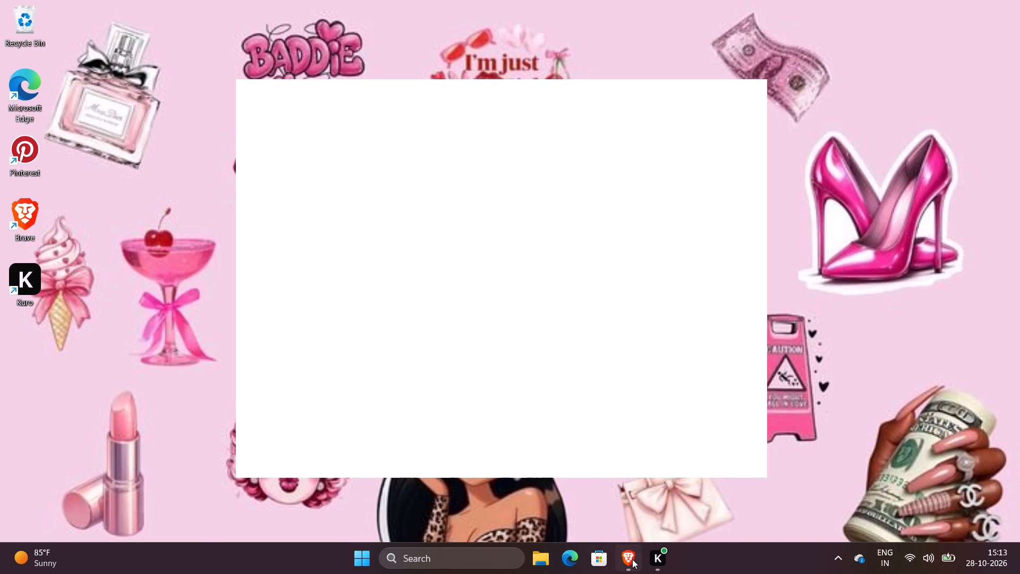
Switch back to the SmartDraw floor plan in Brave and pick the Wall Opening symbol for placement.
left_click(617, 495)
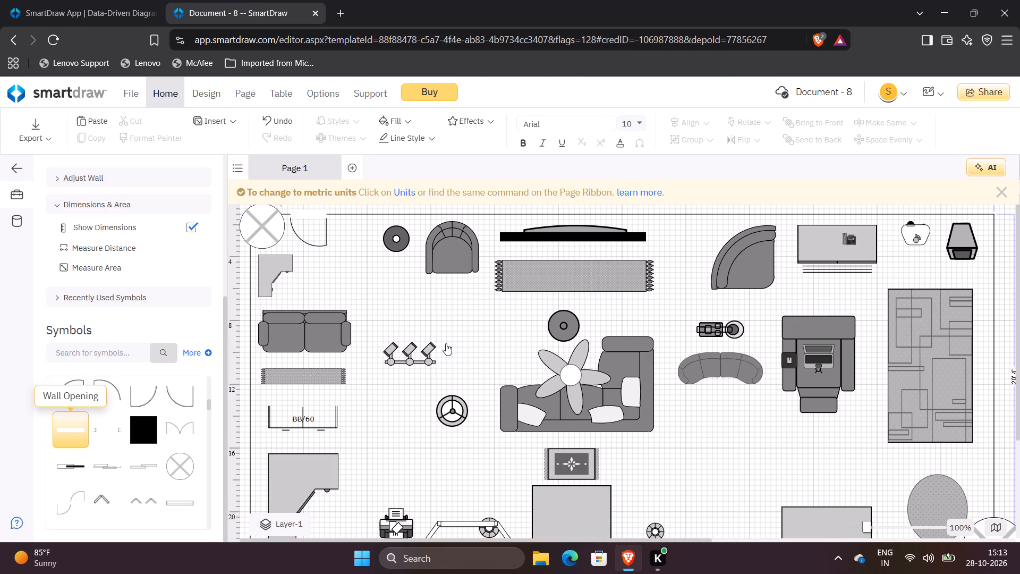
left_click(126, 100)
double_click(58, 427)
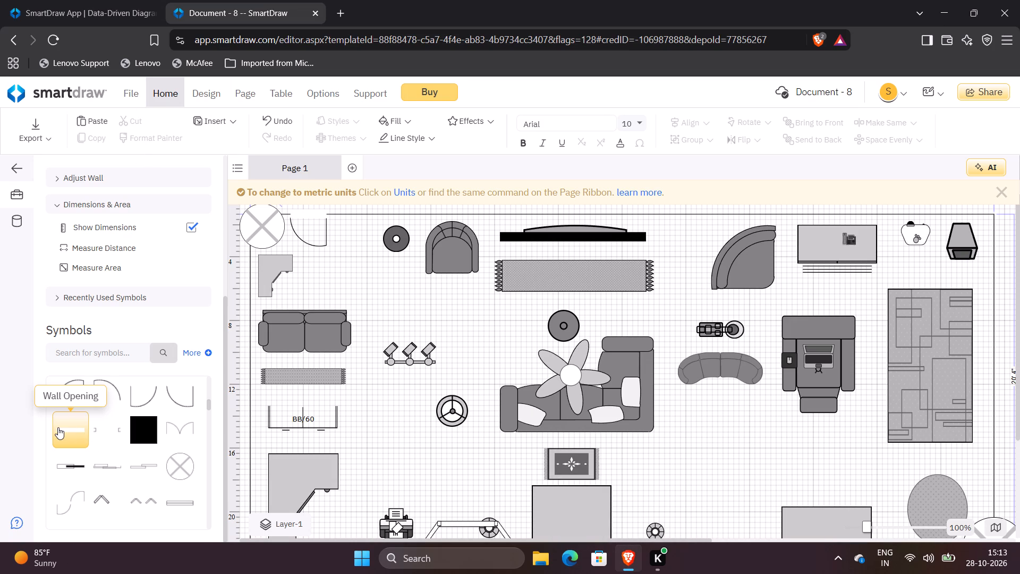
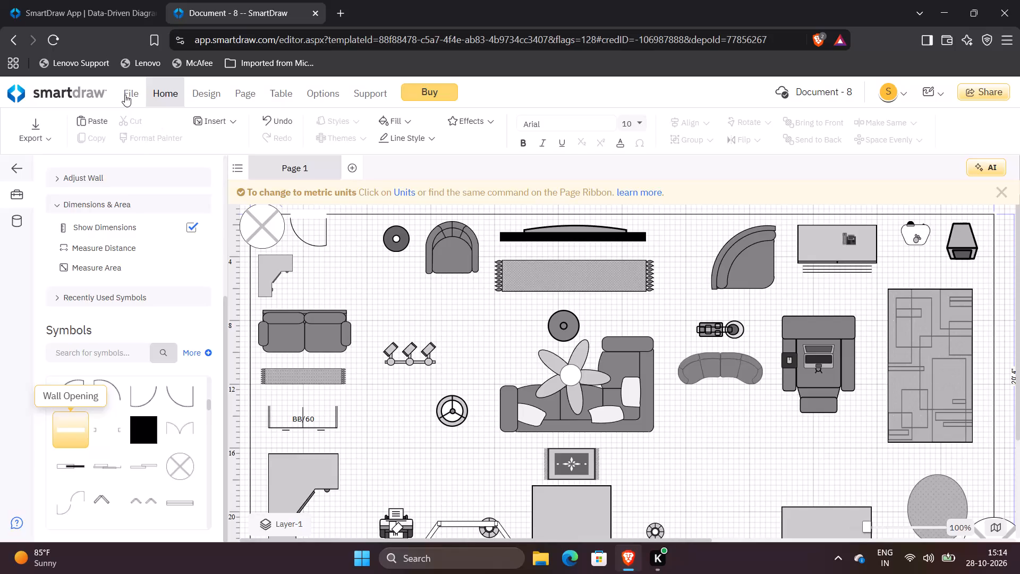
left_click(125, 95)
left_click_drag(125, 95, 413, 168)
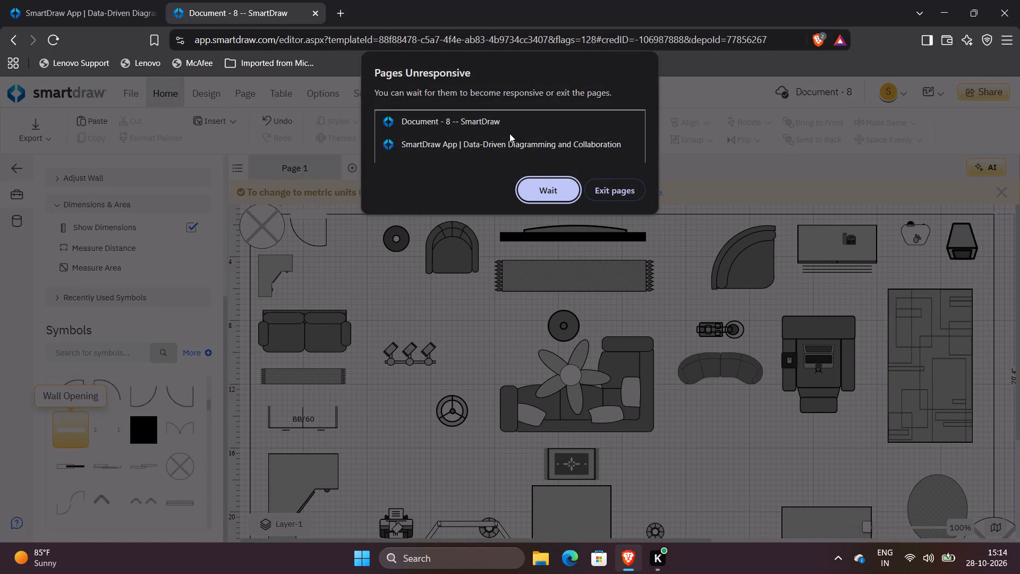
Choose to wait for the unresponsive document pages instead of exiting them.
left_click(526, 185)
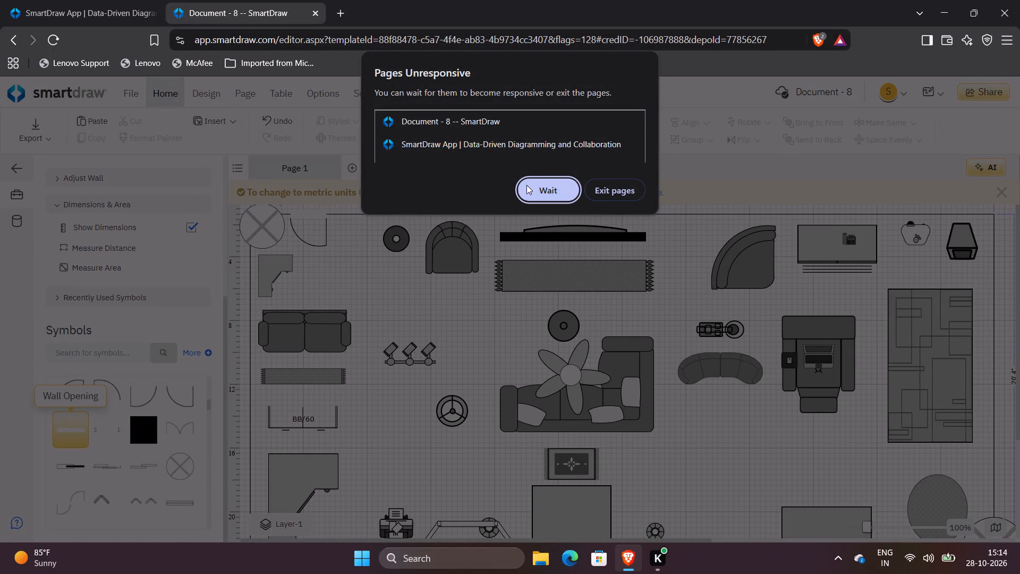
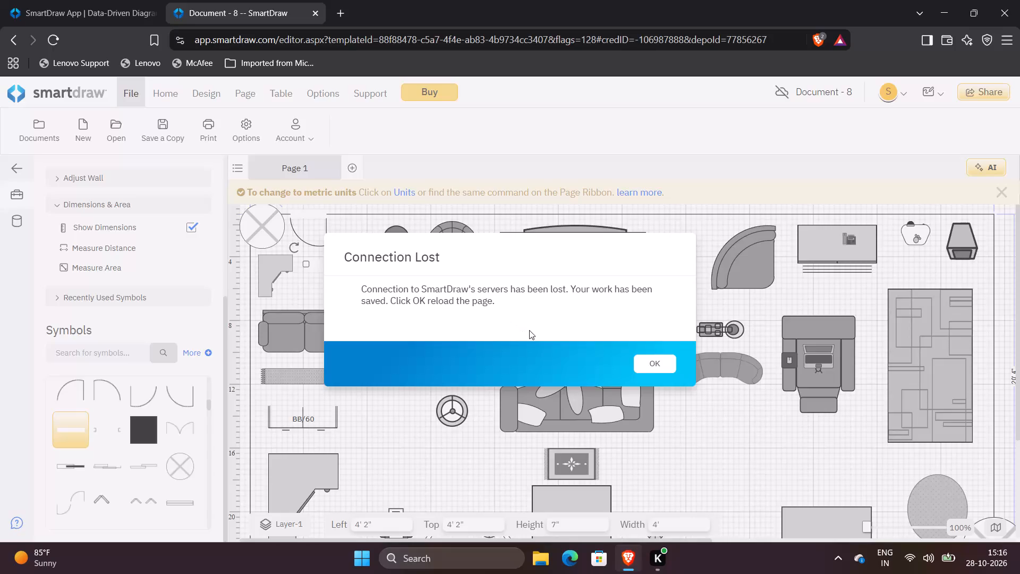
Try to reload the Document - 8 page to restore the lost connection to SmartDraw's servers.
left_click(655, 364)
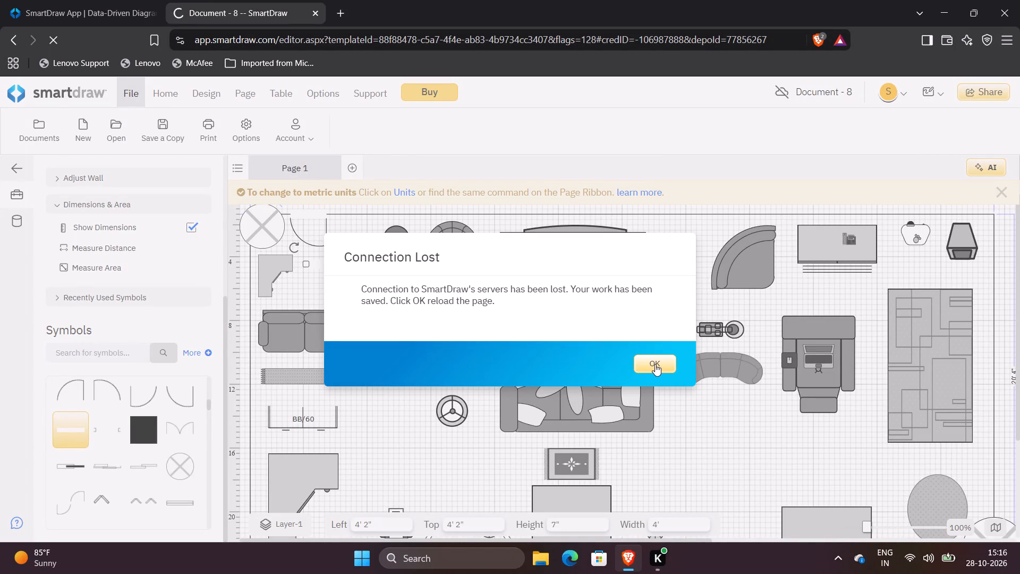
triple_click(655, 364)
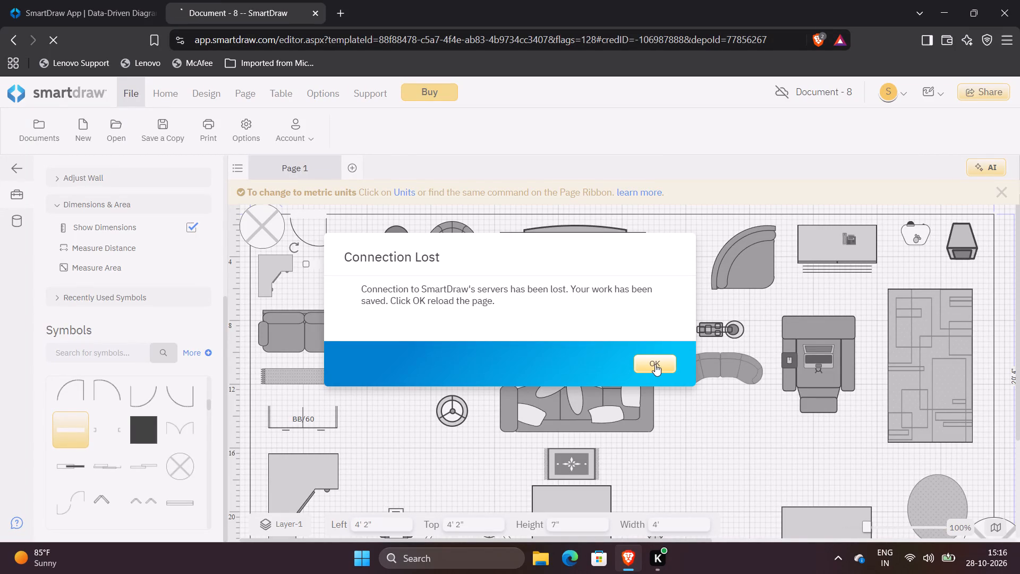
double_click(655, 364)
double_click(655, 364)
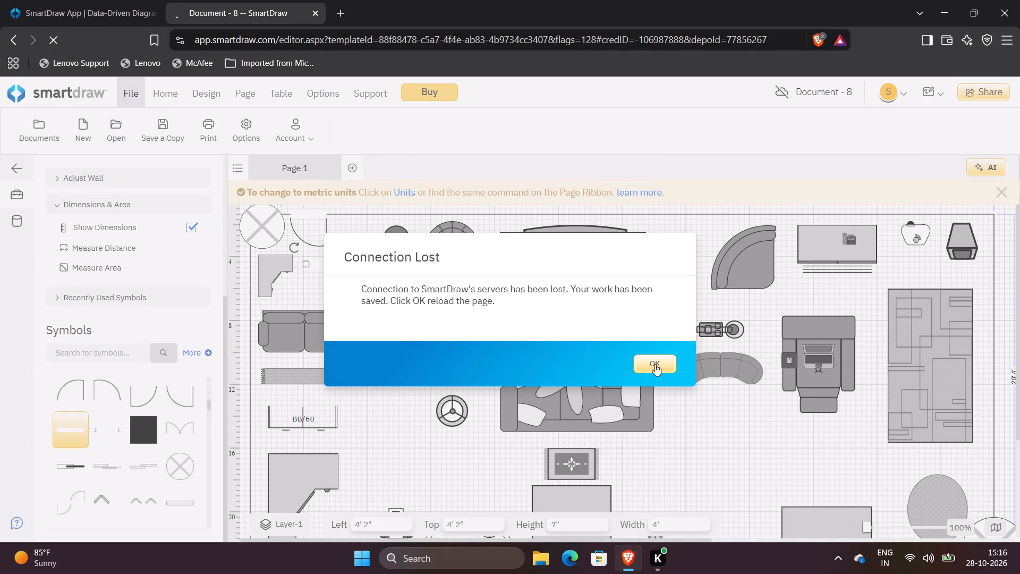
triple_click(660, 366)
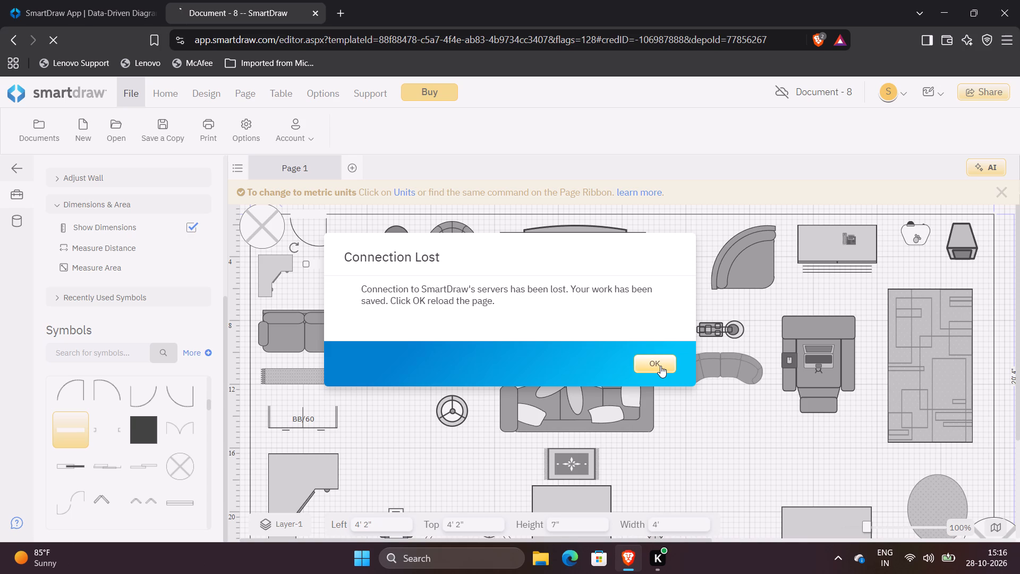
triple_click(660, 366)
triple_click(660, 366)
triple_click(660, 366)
Check the computer's Wi-Fi connection in the system quick settings, leaving the network options as they are.
left_click_drag(660, 366, 942, 564)
left_click(942, 564)
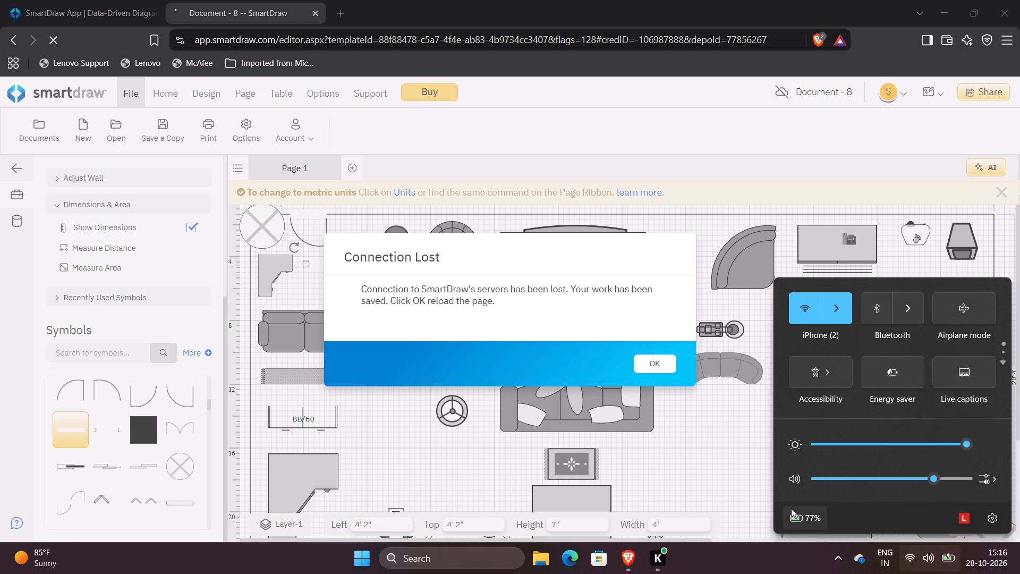
left_click(746, 508)
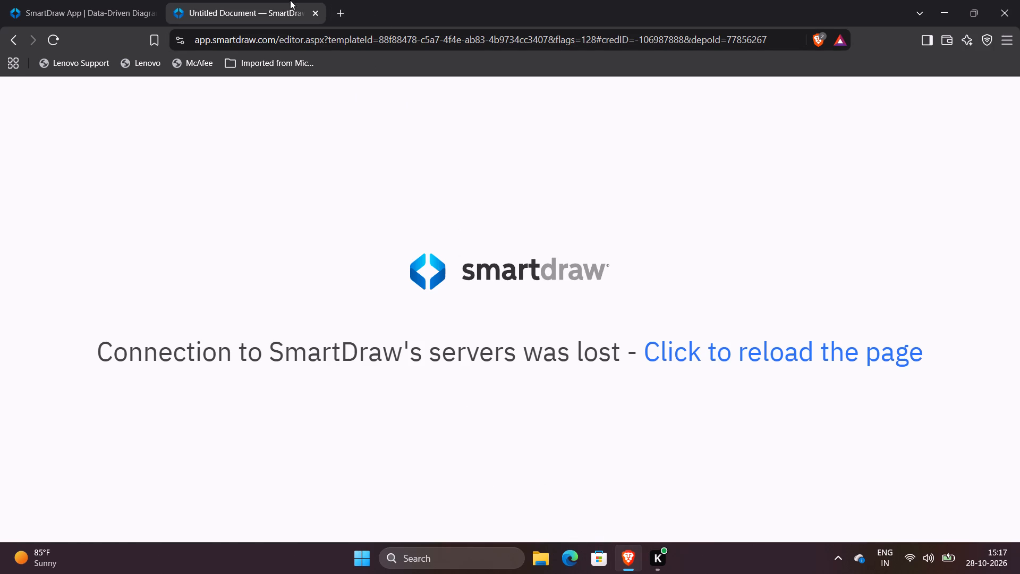
Close the disconnected document page and go back to the SmartDraw home page.
left_click(317, 12)
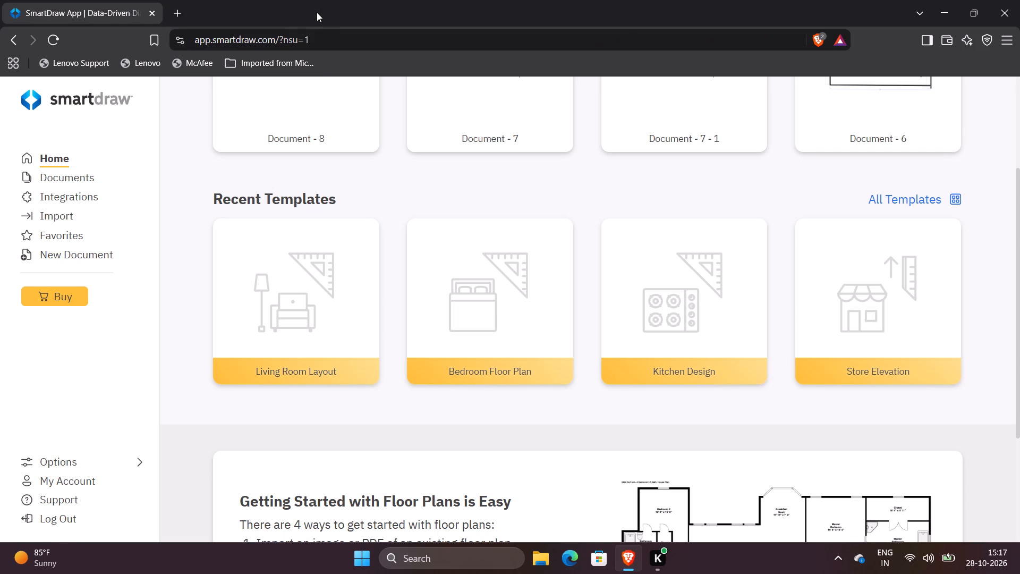